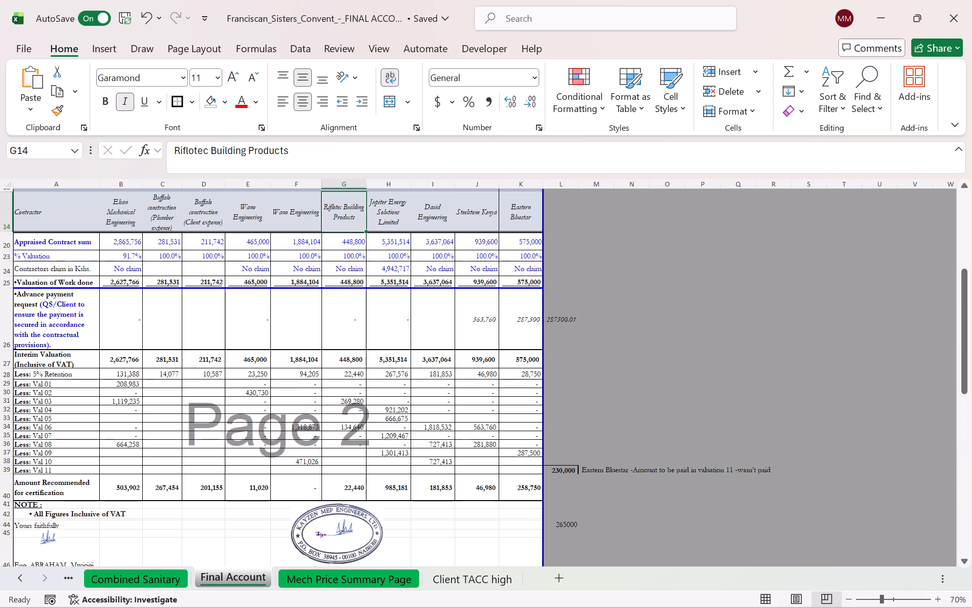
On the MC &ELSAN final sheet, increase the height of row 73 so the whole deduction note fits.
{"action": "left_click", "coordinate": [103, 584]}
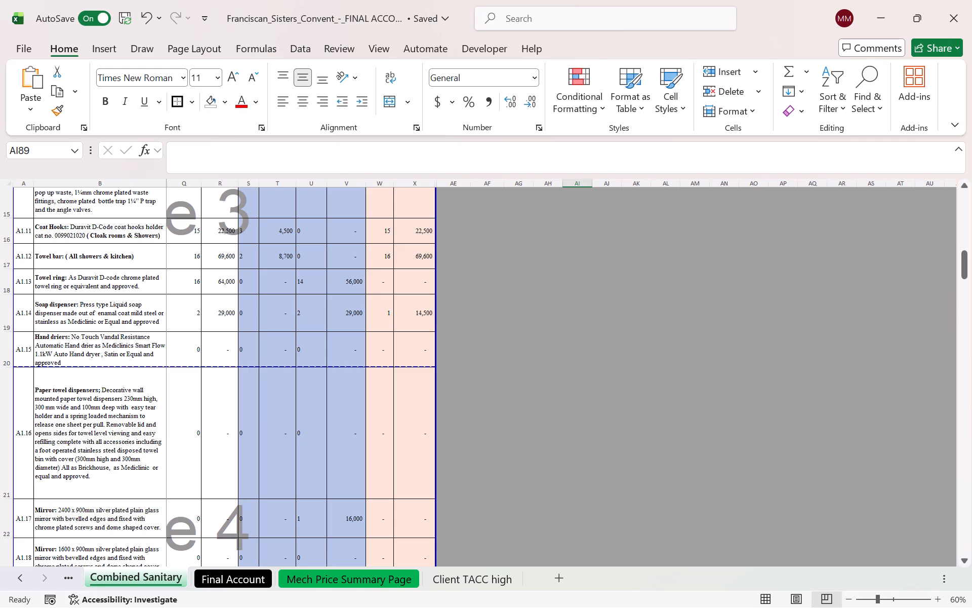
{"action": "left_click", "coordinate": [212, 575]}
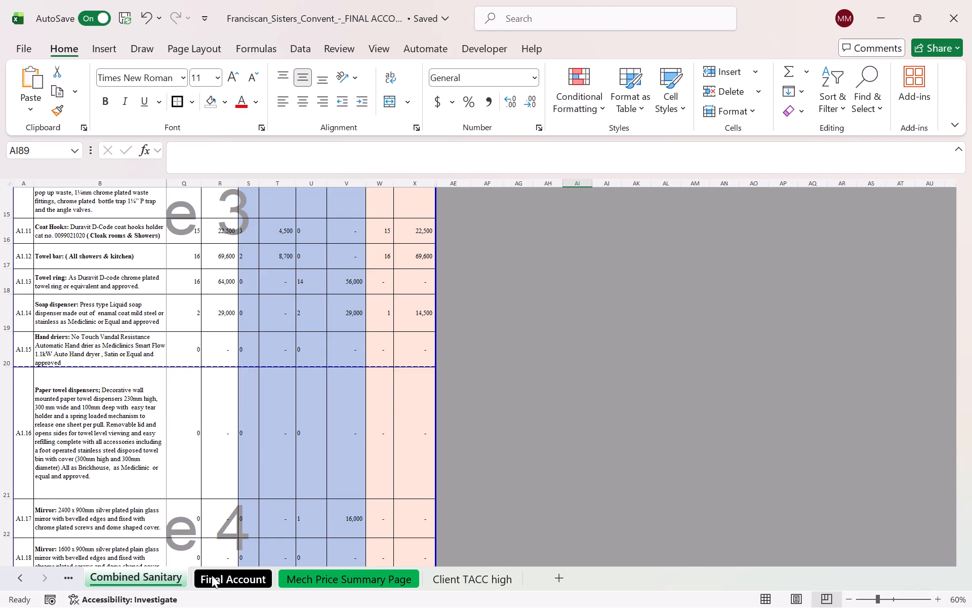
{"action": "left_click", "coordinate": [347, 580]}
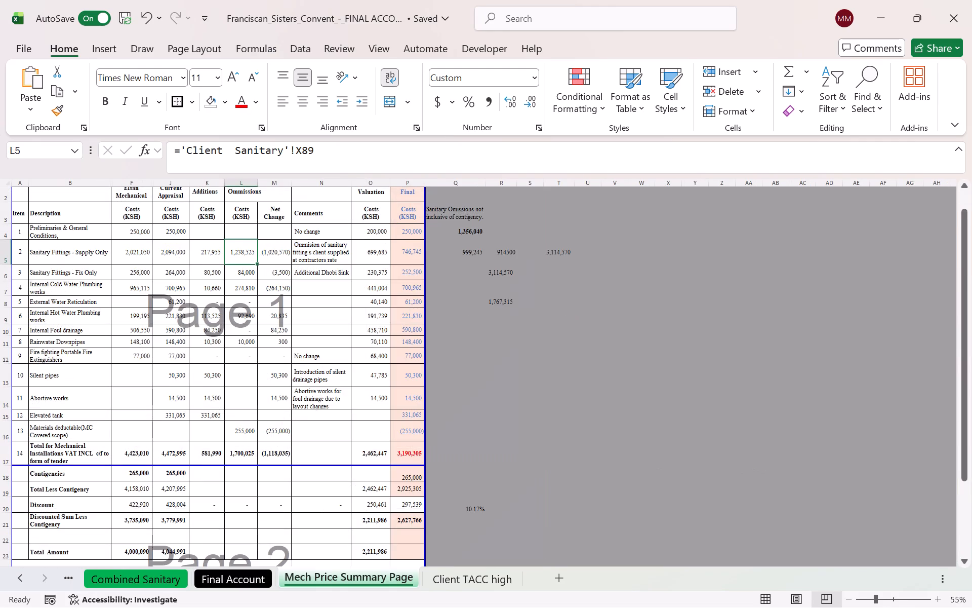
{"action": "scroll", "coordinate": [353, 321], "scroll_direction": "up", "scroll_amount": 2}
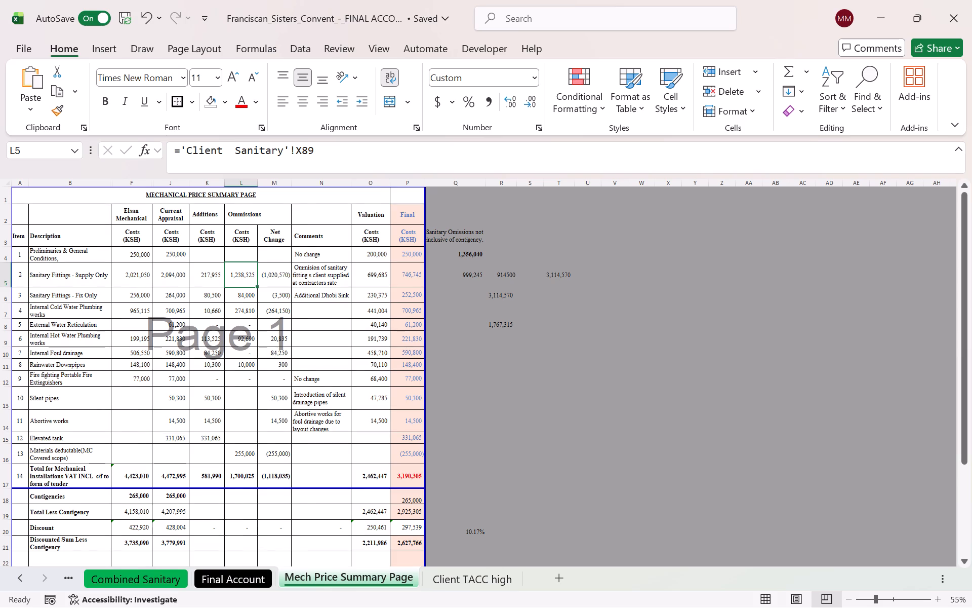
{"action": "triple_click", "coordinate": [26, 583]}
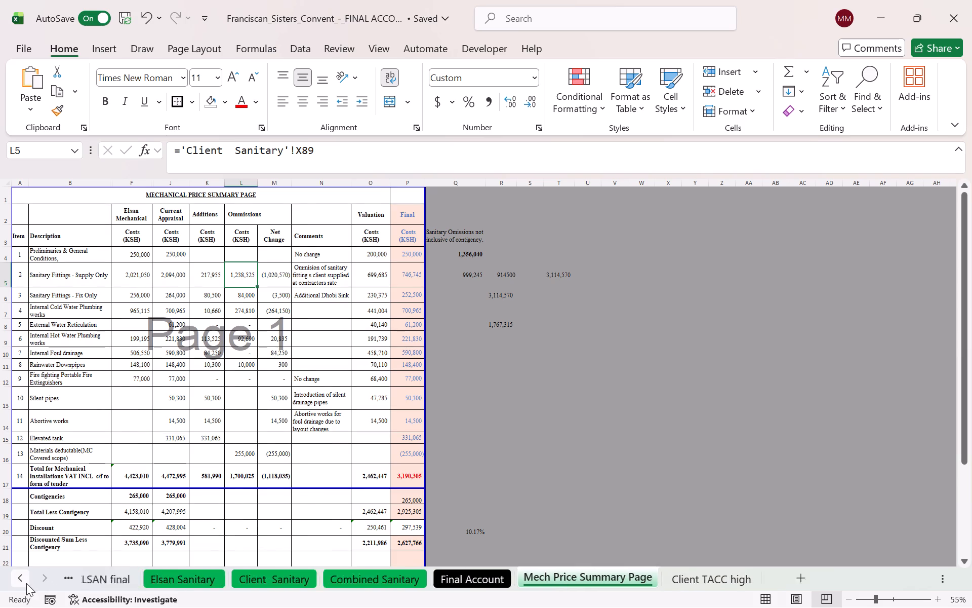
{"action": "left_click", "coordinate": [245, 582]}
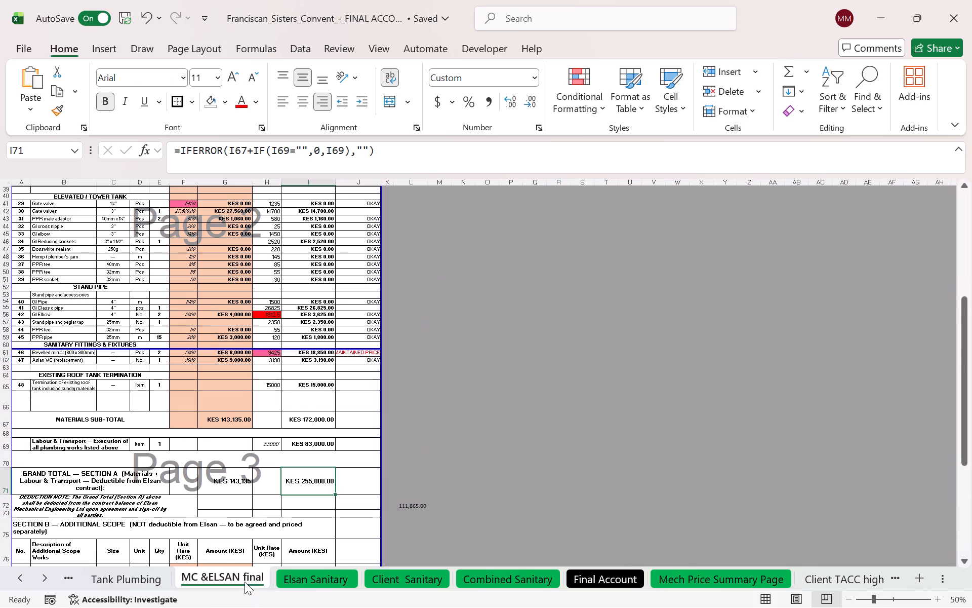
{"action": "scroll", "coordinate": [316, 306], "scroll_direction": "down", "scroll_amount": 5}
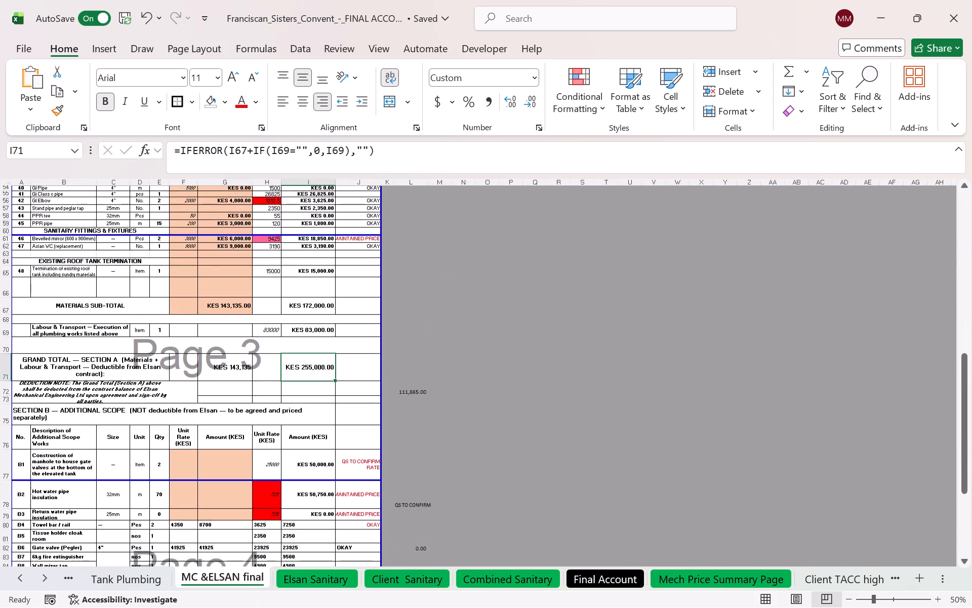
{"action": "scroll", "coordinate": [317, 306], "scroll_direction": "down", "scroll_amount": 3}
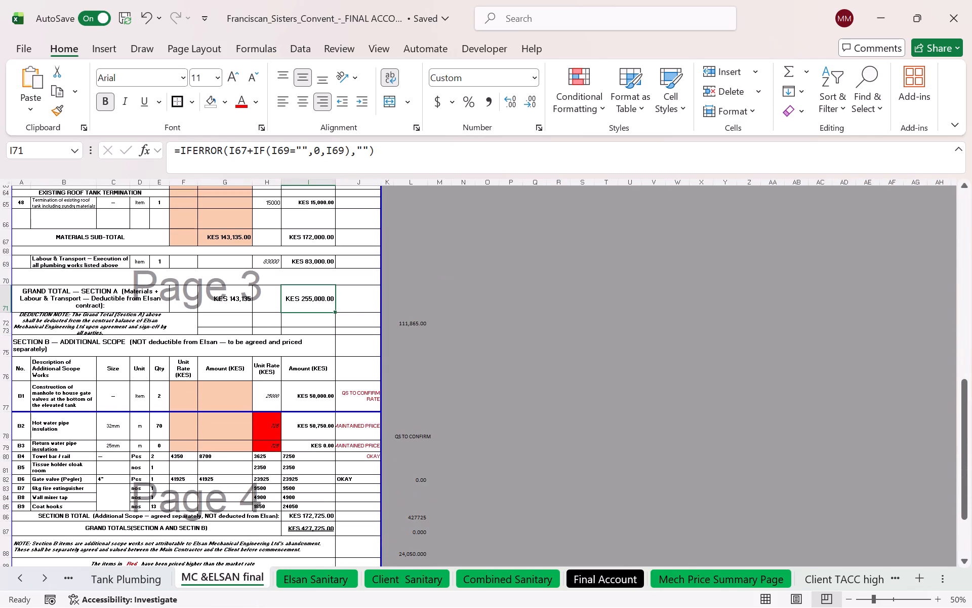
{"action": "double_click", "coordinate": [0, 335]}
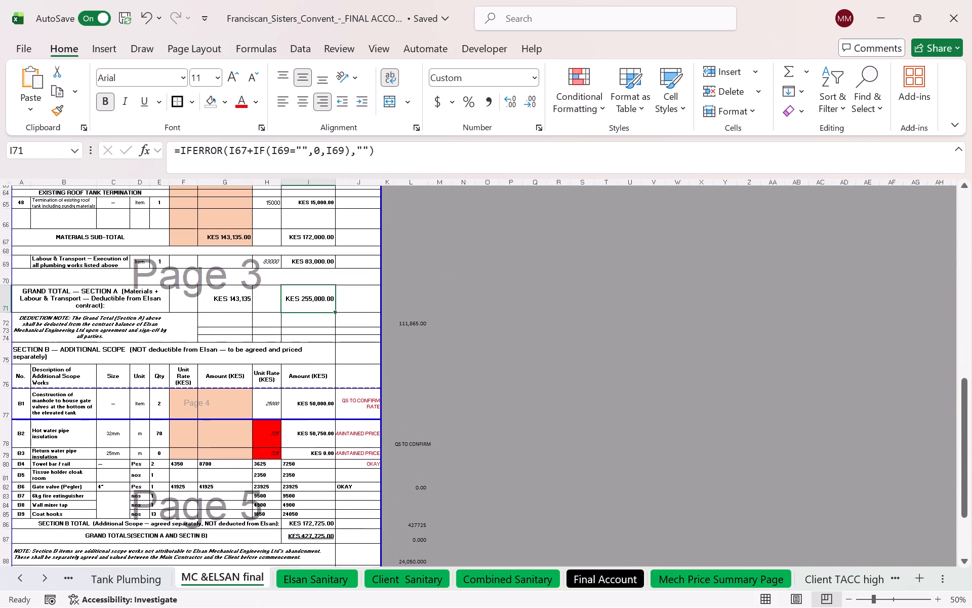
{"action": "left_click_drag", "start_coordinate": [0, 335], "coordinate": [0, 340]}
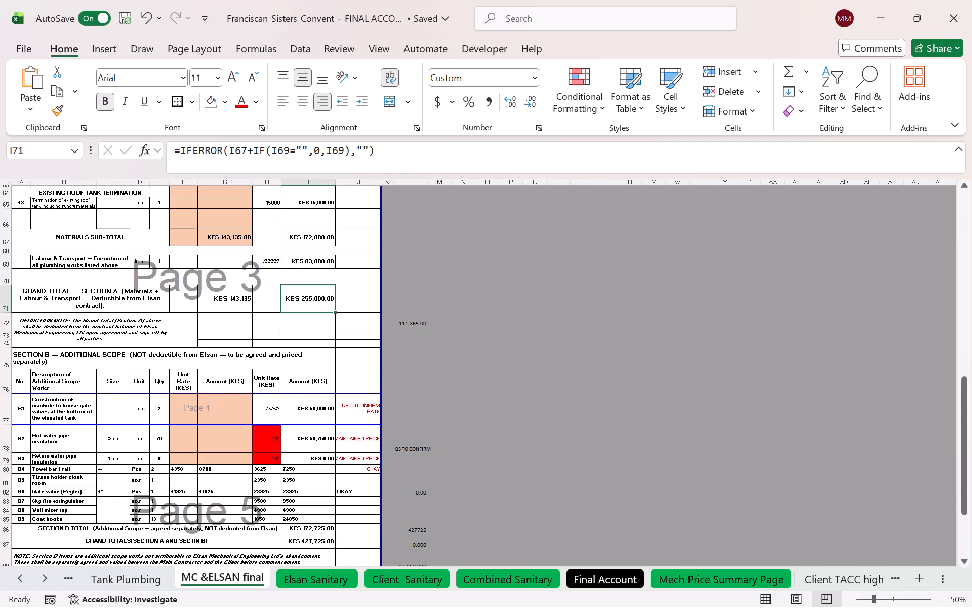
Clear the inner cell borders from G72:J74 beside the deduction note, leaving only Outside Borders around the block.
{"action": "left_click", "coordinate": [216, 320]}
{"action": "left_click_drag", "start_coordinate": [216, 320], "coordinate": [267, 335]}
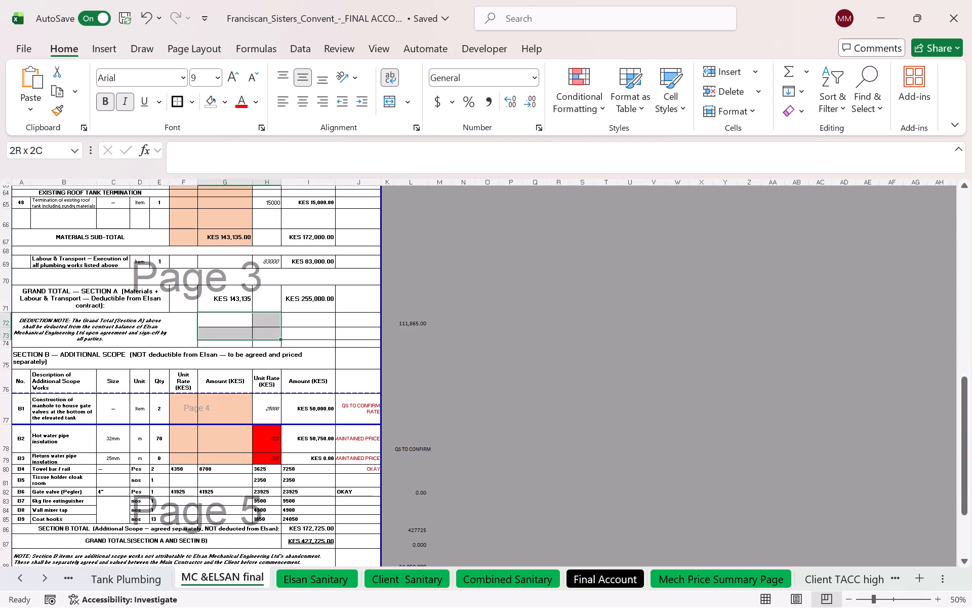
{"action": "left_click_drag", "start_coordinate": [267, 335], "coordinate": [351, 347]}
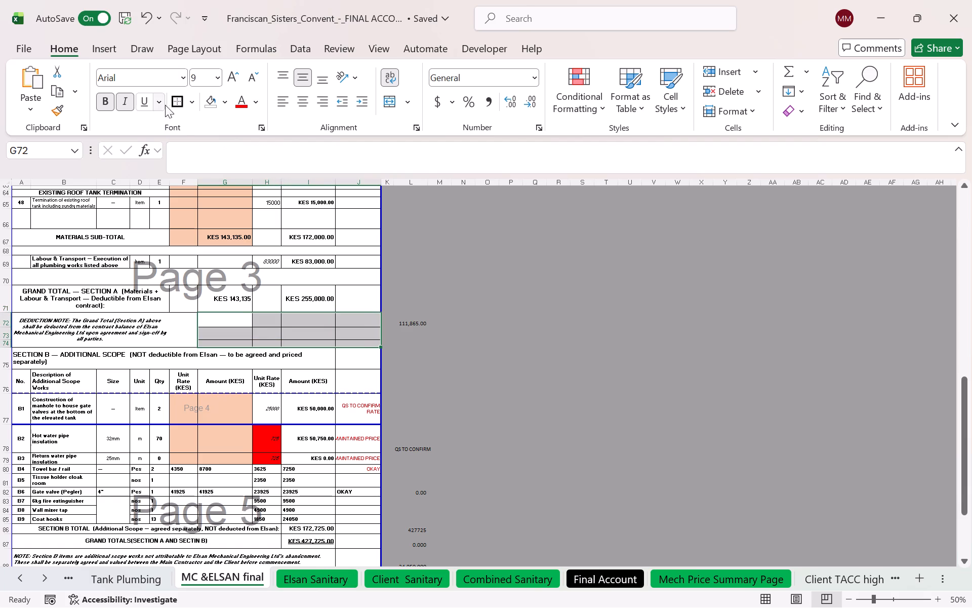
{"action": "left_click", "coordinate": [192, 100]}
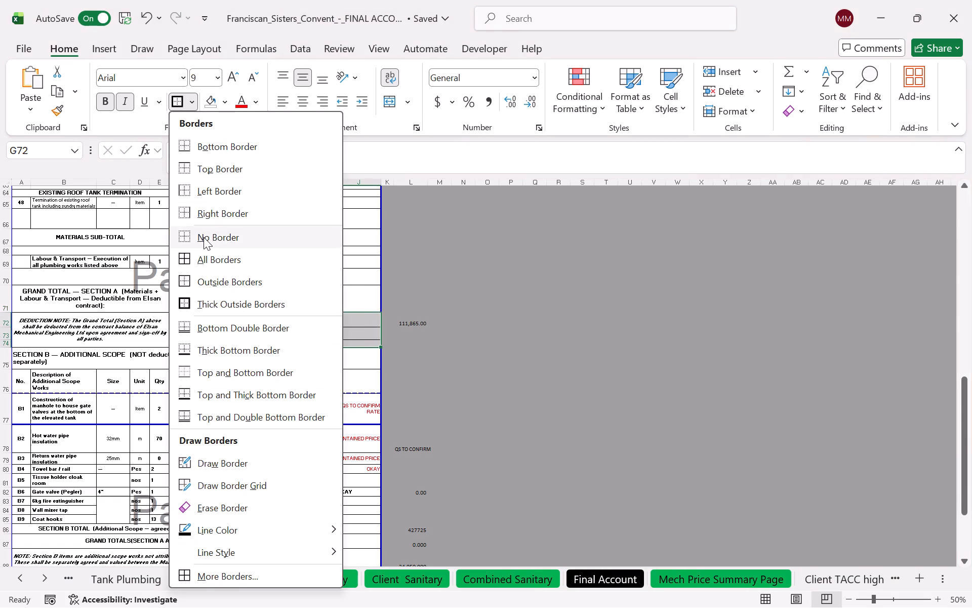
{"action": "left_click", "coordinate": [204, 237]}
{"action": "left_click", "coordinate": [319, 393]}
{"action": "left_click", "coordinate": [297, 371]}
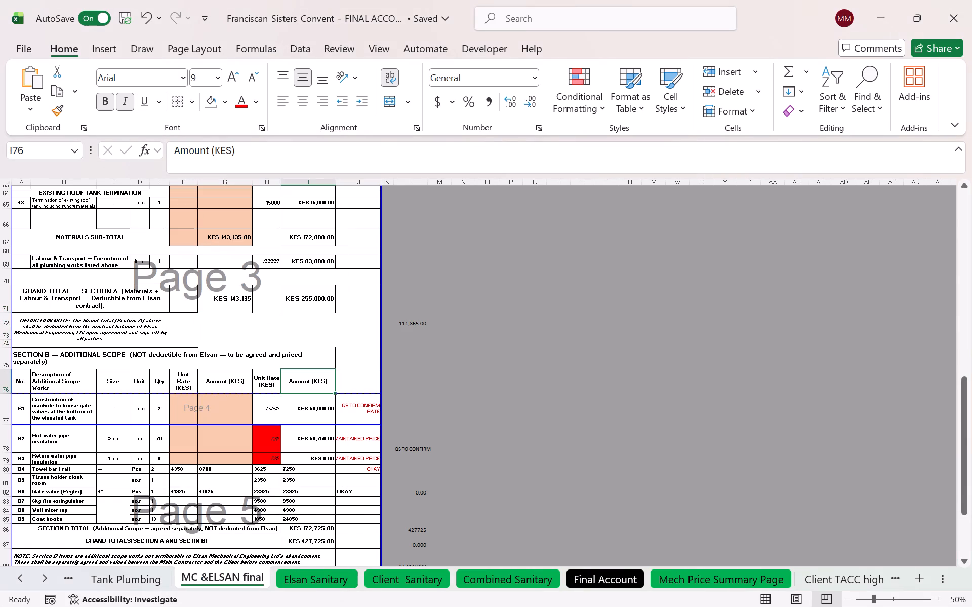
{"action": "left_click_drag", "start_coordinate": [209, 316], "coordinate": [357, 345]}
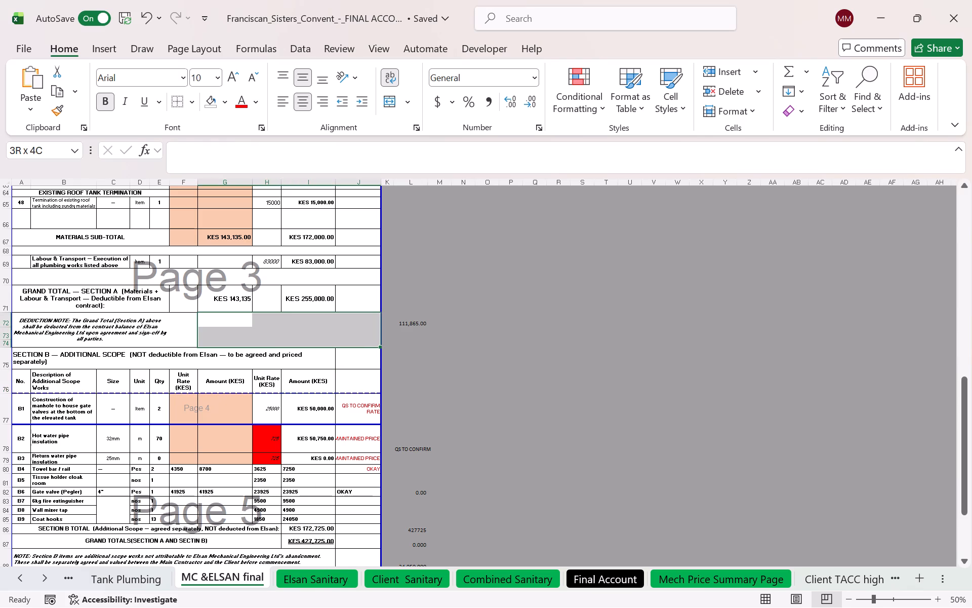
{"action": "left_click_drag", "start_coordinate": [357, 345], "coordinate": [358, 345]}
{"action": "left_click", "coordinate": [192, 98]}
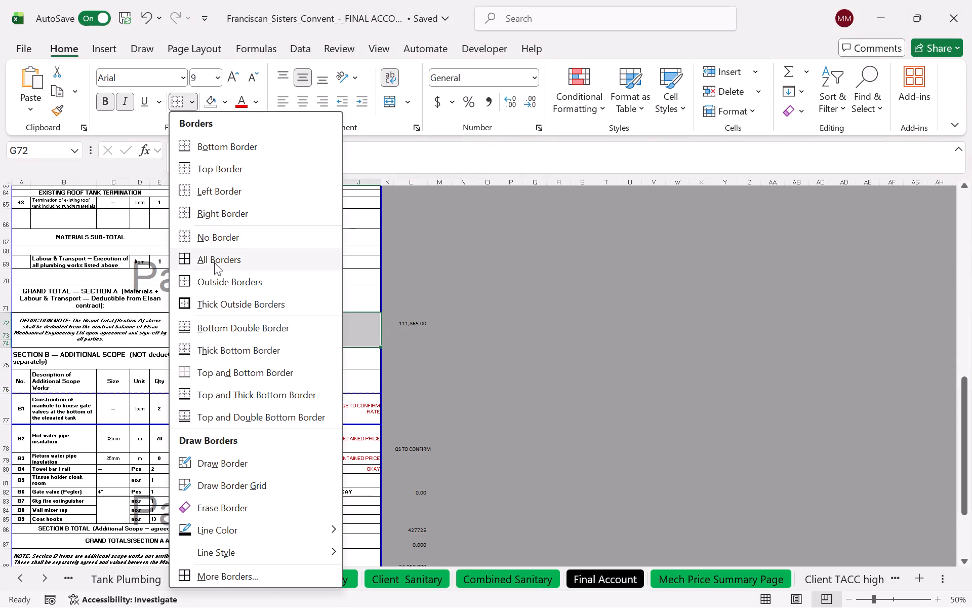
{"action": "left_click", "coordinate": [216, 283]}
{"action": "left_click", "coordinate": [295, 340]}
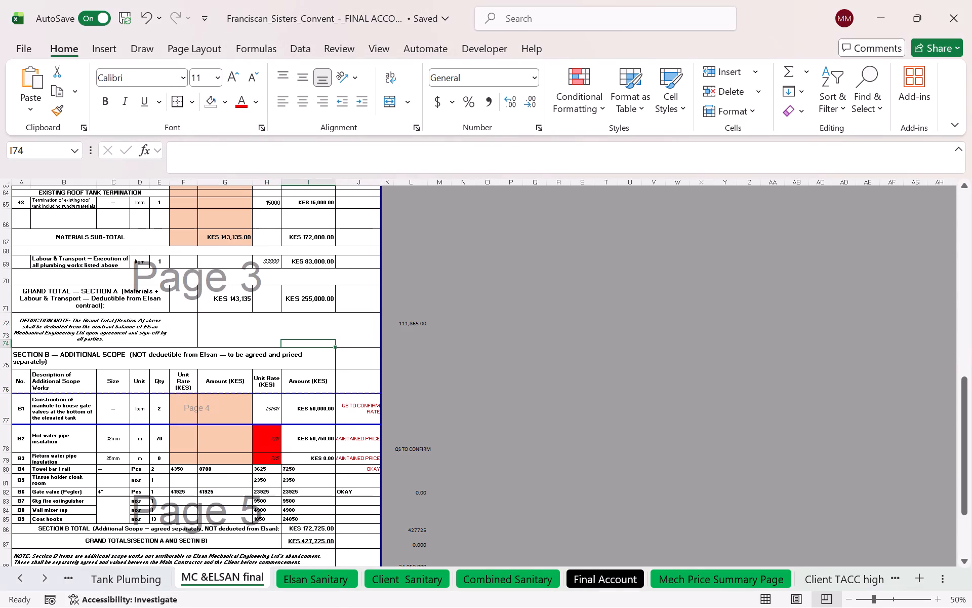
Move the two page breaks within the Section B table up to the top of row 75, so Section B starts a page.
{"action": "scroll", "coordinate": [338, 294], "scroll_direction": "down", "scroll_amount": 2}
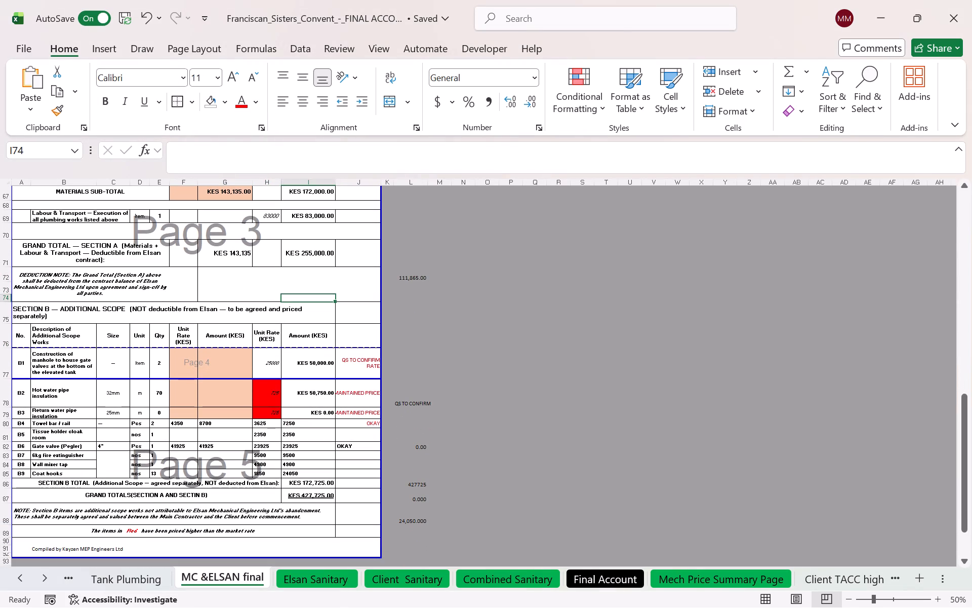
{"action": "left_click_drag", "start_coordinate": [303, 349], "coordinate": [303, 299]}
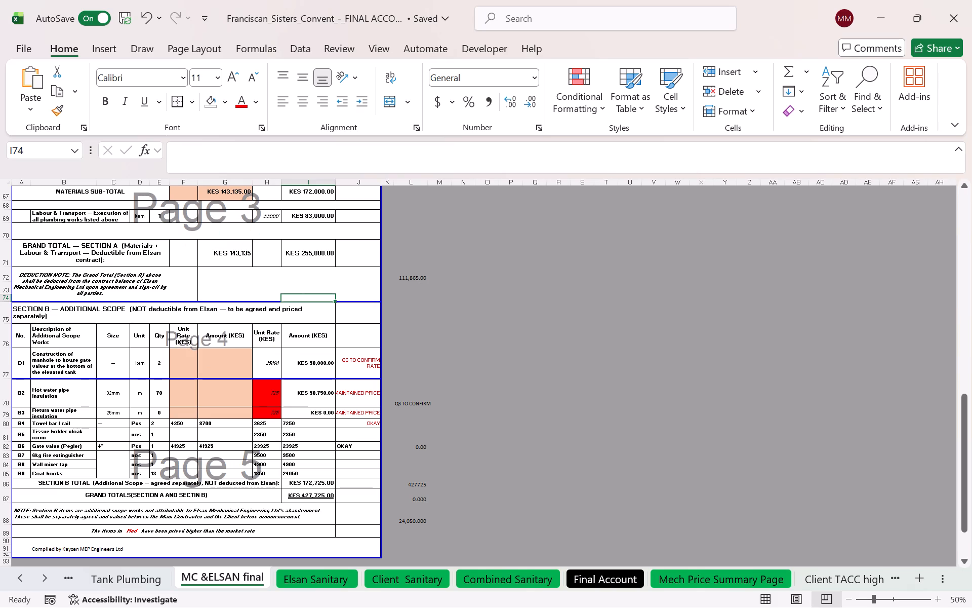
{"action": "left_click_drag", "start_coordinate": [301, 379], "coordinate": [306, 301]}
Delete the empty row 90 above the "Compiled by Kayzen MEP Engineers Ltd" line.
{"action": "scroll", "coordinate": [312, 350], "scroll_direction": "down", "scroll_amount": 2}
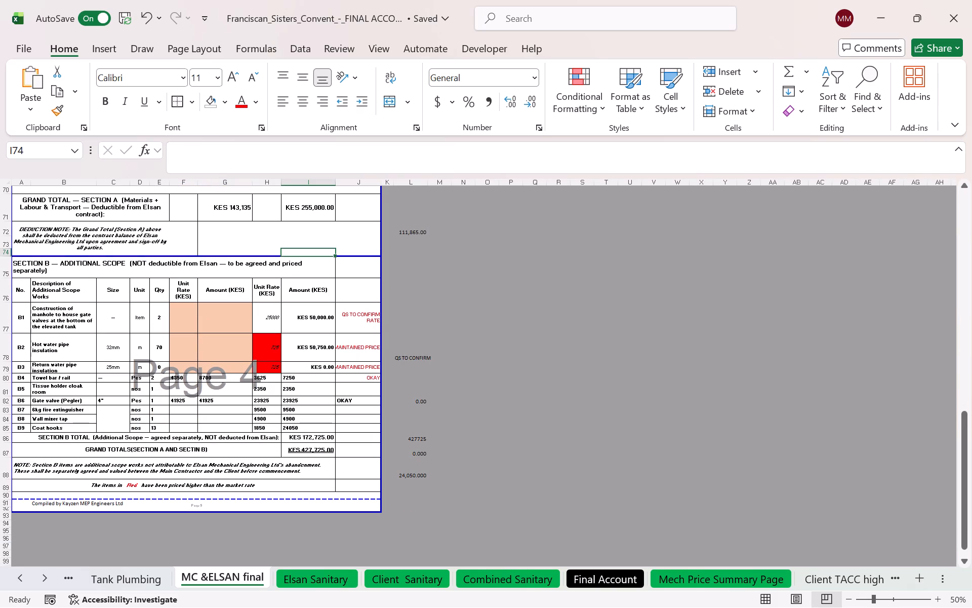
{"action": "left_click", "coordinate": [7, 497]}
{"action": "right_click", "coordinate": [261, 472]}
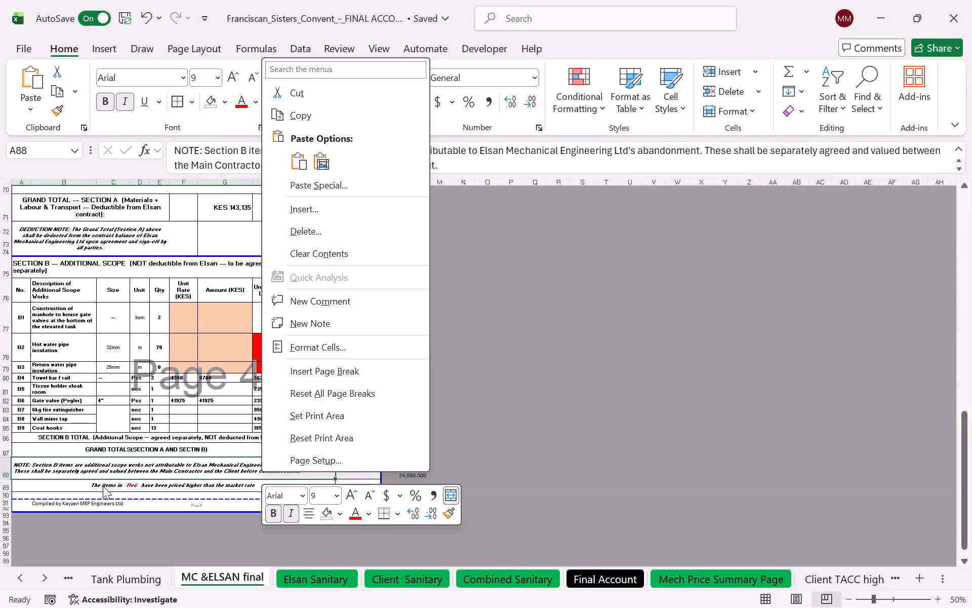
{"action": "left_click", "coordinate": [17, 489]}
{"action": "left_click", "coordinate": [0, 497]}
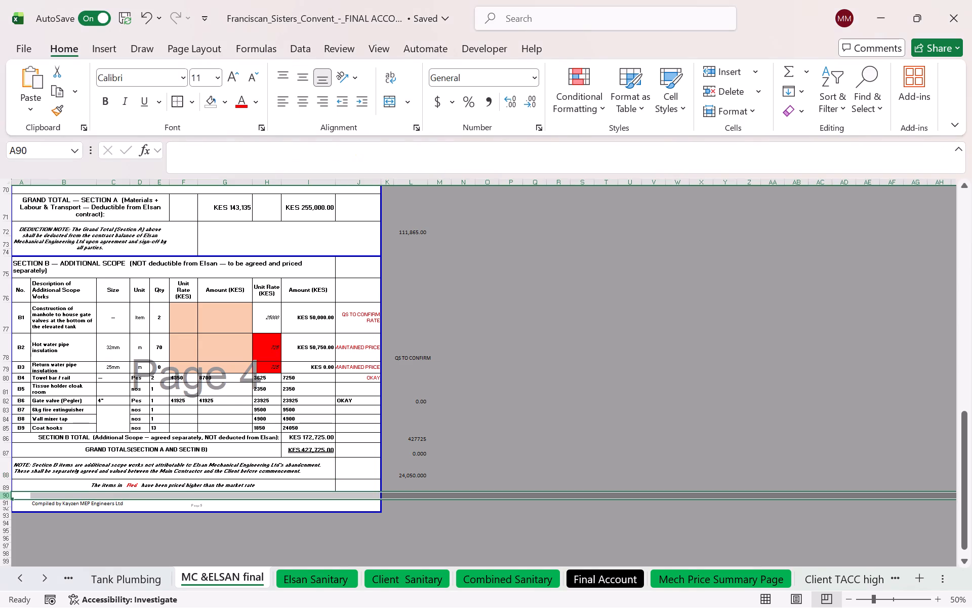
{"action": "right_click", "coordinate": [1, 497]}
{"action": "left_click", "coordinate": [63, 257]}
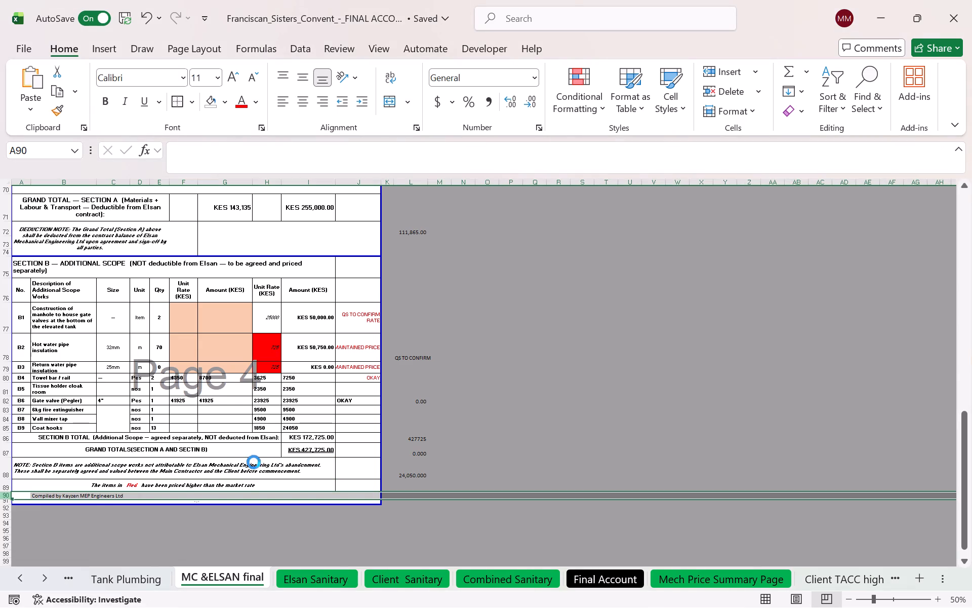
{"action": "left_click", "coordinate": [256, 461]}
Shrink the print area so it ends directly below the "Compiled by" line in row 90.
{"action": "left_click_drag", "start_coordinate": [251, 505], "coordinate": [251, 497]}
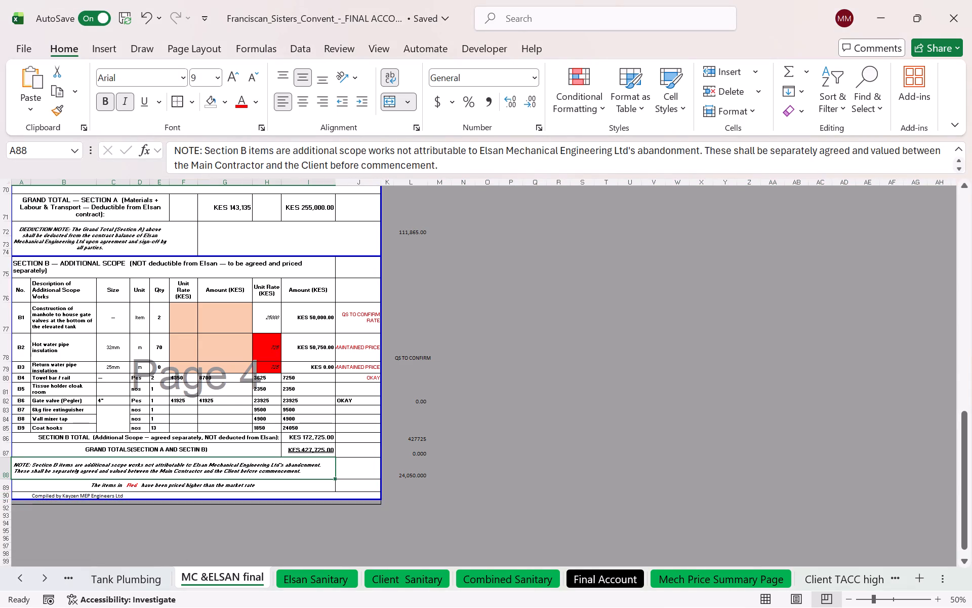
Remove the red fill from the Buffalo unit rate of the 50mm PPR pipe in H29.
{"action": "scroll", "coordinate": [292, 371], "scroll_direction": "up", "scroll_amount": 5}
{"action": "scroll", "coordinate": [293, 366], "scroll_direction": "up", "scroll_amount": 16}
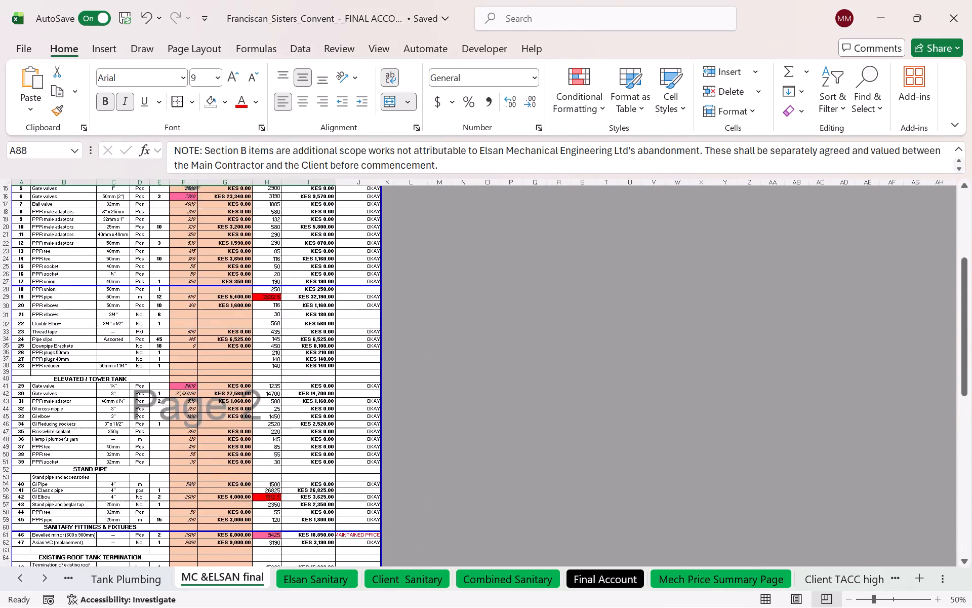
{"action": "scroll", "coordinate": [295, 364], "scroll_direction": "up", "scroll_amount": 7}
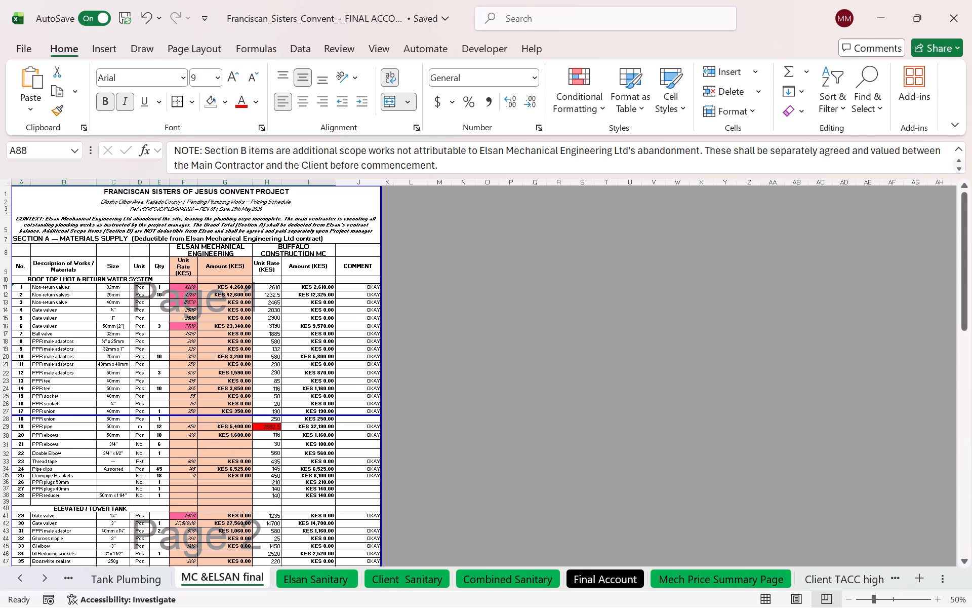
{"action": "left_click", "coordinate": [273, 426]}
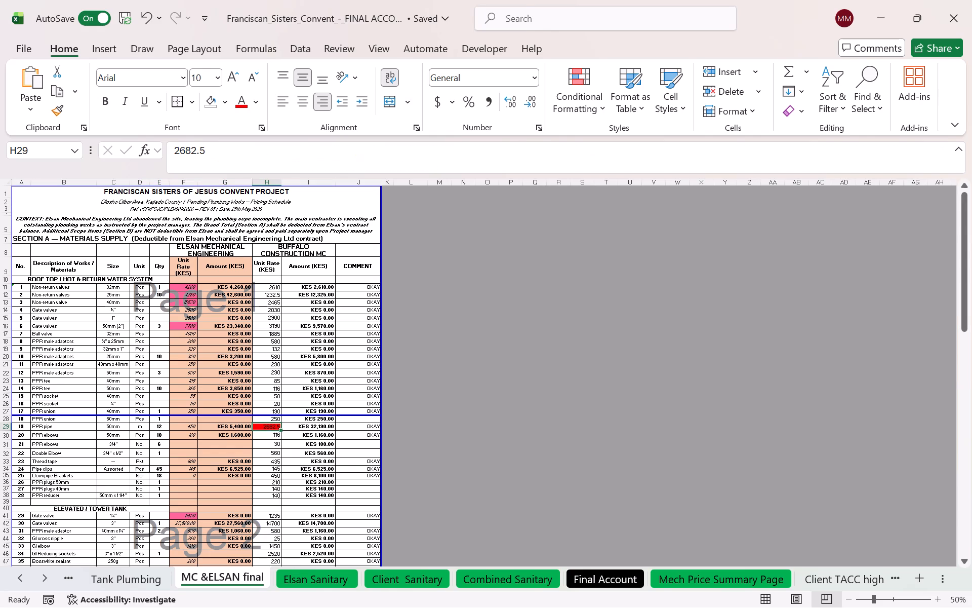
{"action": "left_click", "coordinate": [206, 100]}
Remove the red and pink fills from the Buffalo unit rates in H56:H61, from the GI elbow to the bevelled mirror.
{"action": "scroll", "coordinate": [257, 326], "scroll_direction": "down", "scroll_amount": 4}
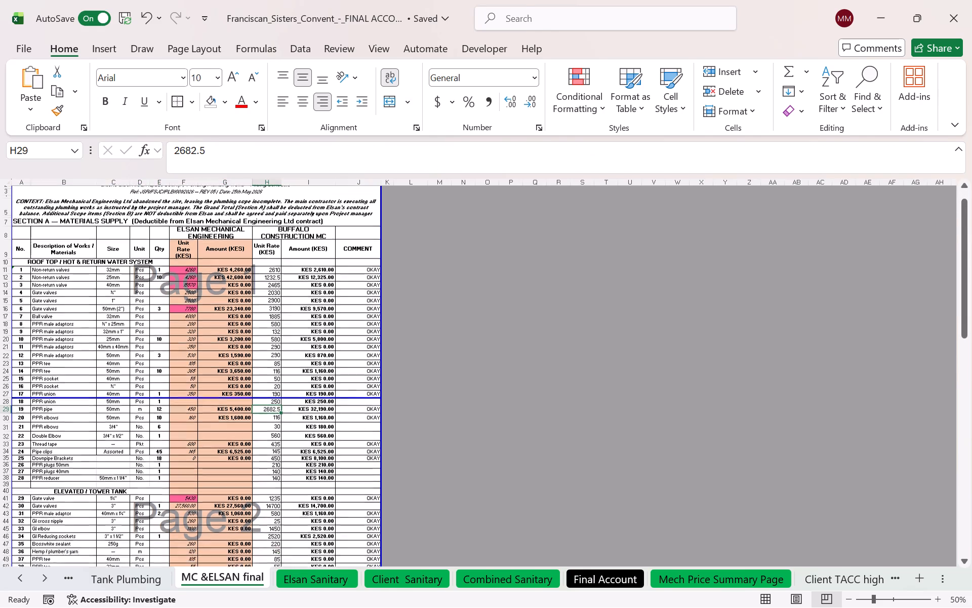
{"action": "scroll", "coordinate": [257, 326], "scroll_direction": "down", "scroll_amount": 6}
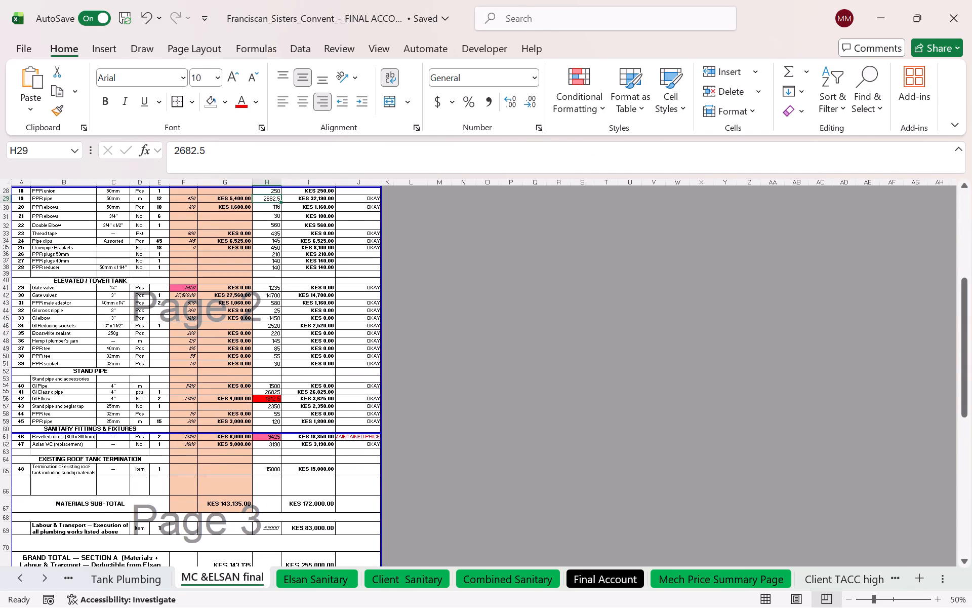
{"action": "left_click_drag", "start_coordinate": [263, 397], "coordinate": [266, 439]}
{"action": "left_click", "coordinate": [203, 105]}
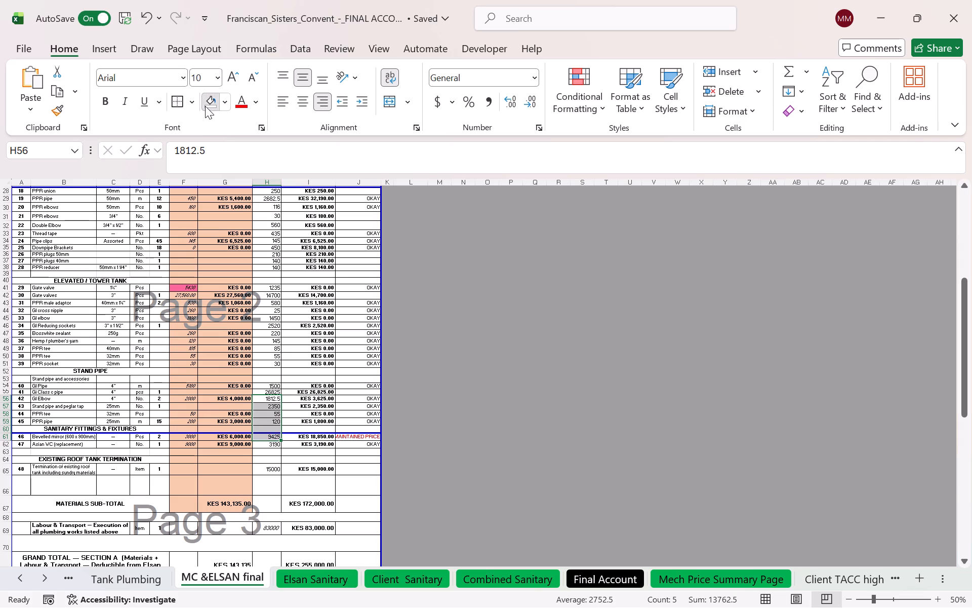
{"action": "left_click", "coordinate": [298, 362]}
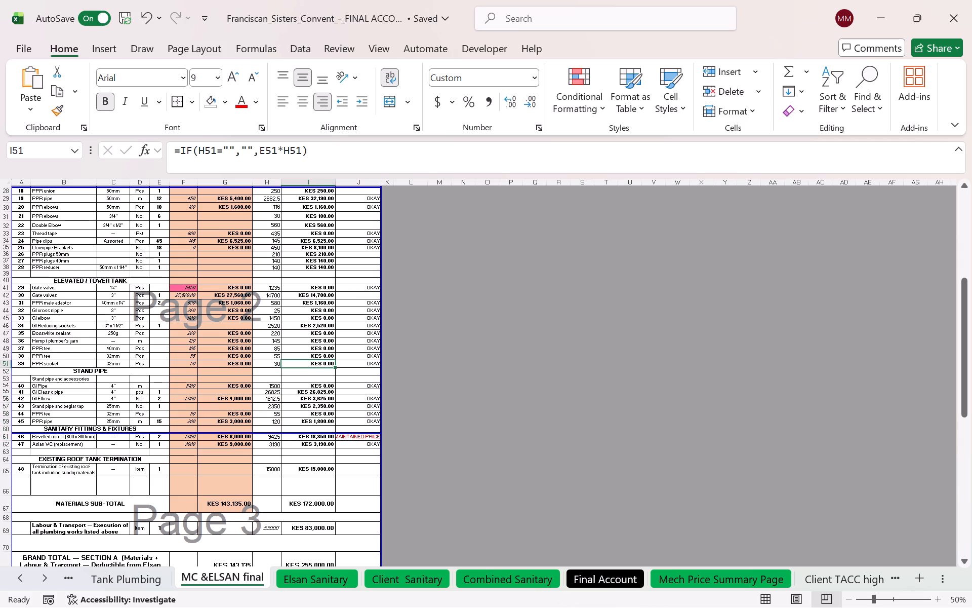
Review the totals and Section B of MC &ELSAN final, the Mech Price Summary Page and the Final Account sheet.
{"action": "scroll", "coordinate": [111, 367], "scroll_direction": "down", "scroll_amount": 11}
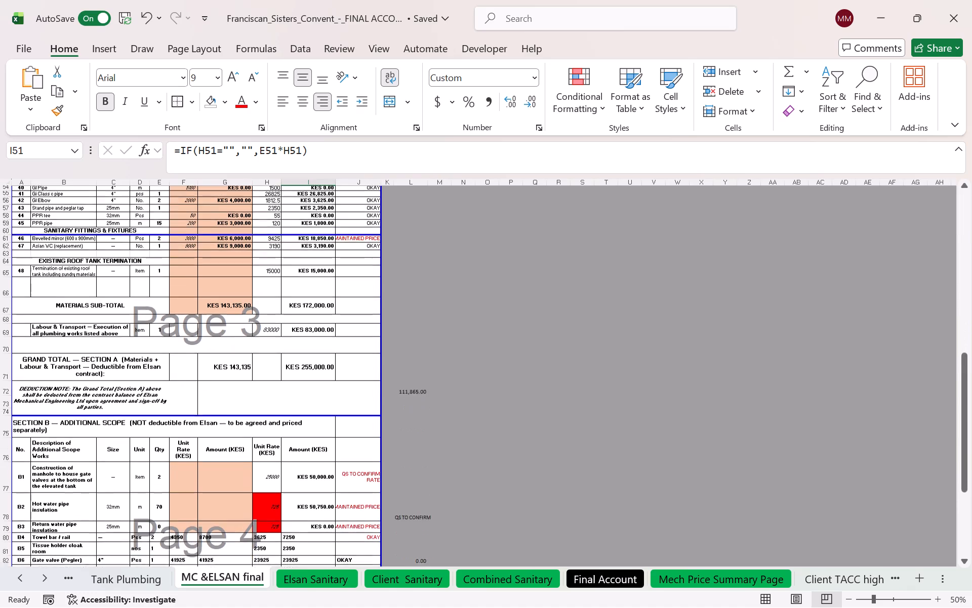
{"action": "scroll", "coordinate": [112, 369], "scroll_direction": "down", "scroll_amount": 2}
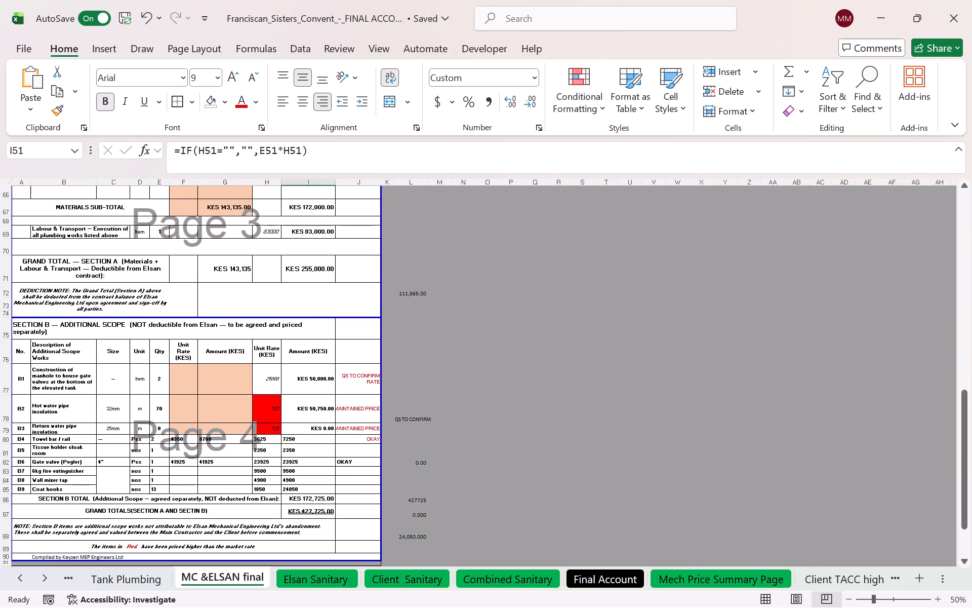
{"action": "left_click", "coordinate": [683, 578]}
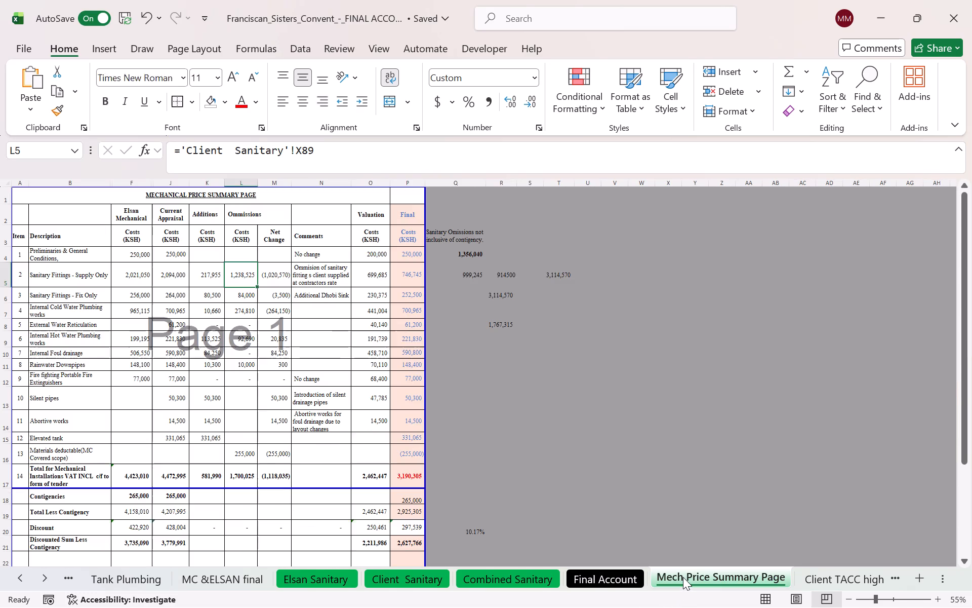
{"action": "left_click", "coordinate": [607, 582]}
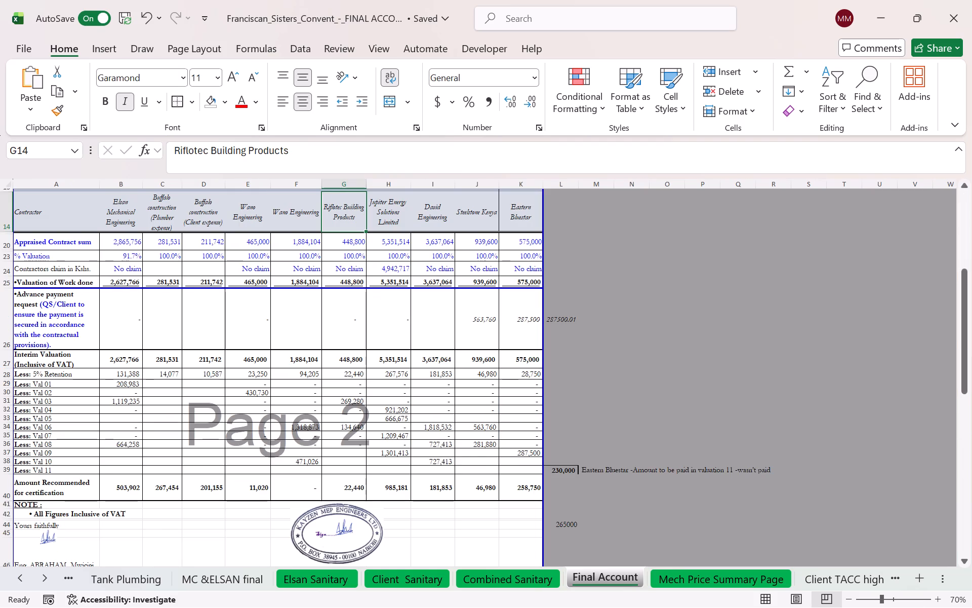
Link the Valuation of Work done in C25, Buffalo construction (Plumber expense), to the Section A grand total in 'MC &ELSAN final'!I71.
{"action": "left_click_drag", "start_coordinate": [158, 485], "coordinate": [204, 491]}
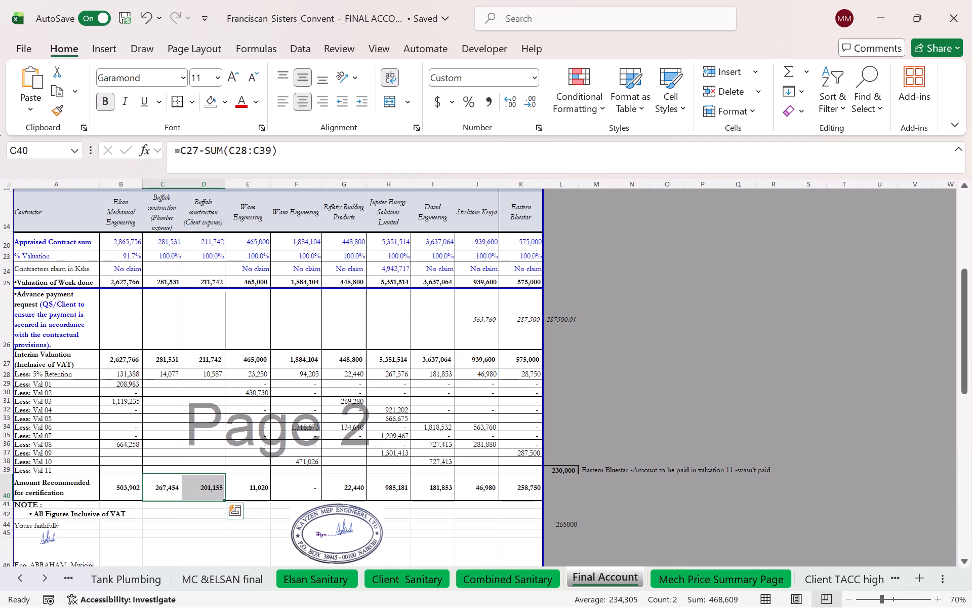
{"action": "left_click", "coordinate": [174, 488]}
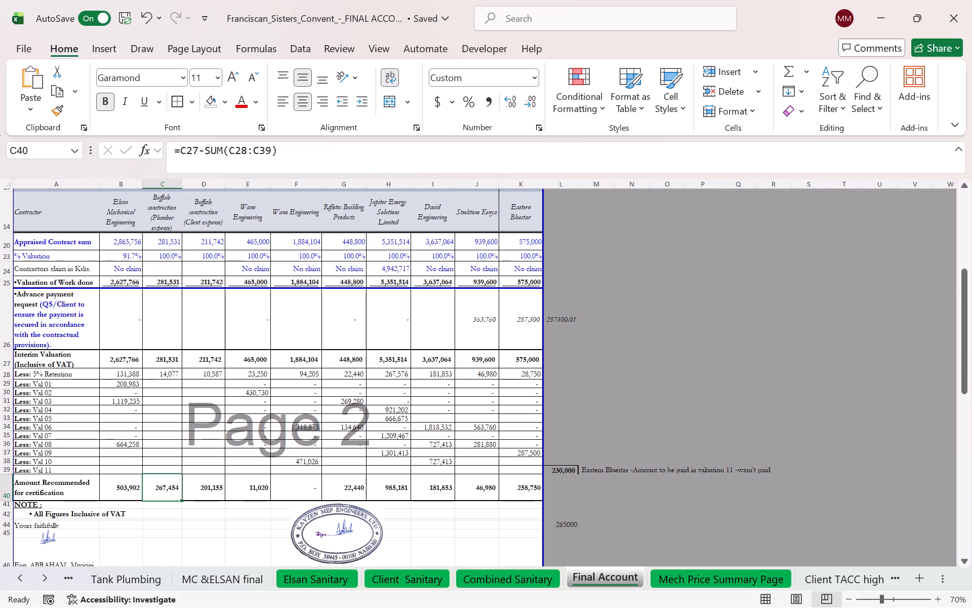
{"action": "left_click", "coordinate": [164, 355]}
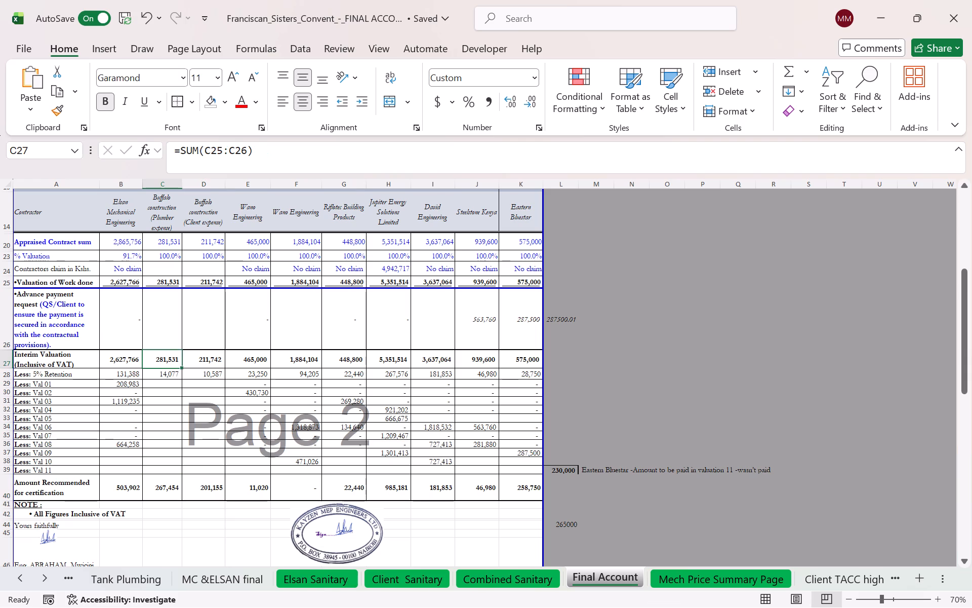
{"action": "left_click", "coordinate": [166, 283]}
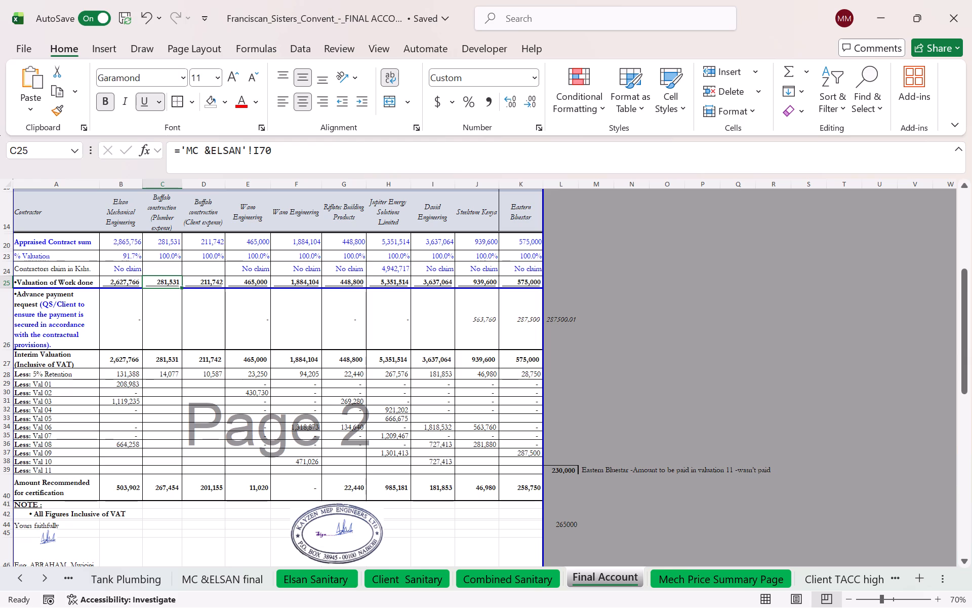
{"action": "key", "text": "equal"}
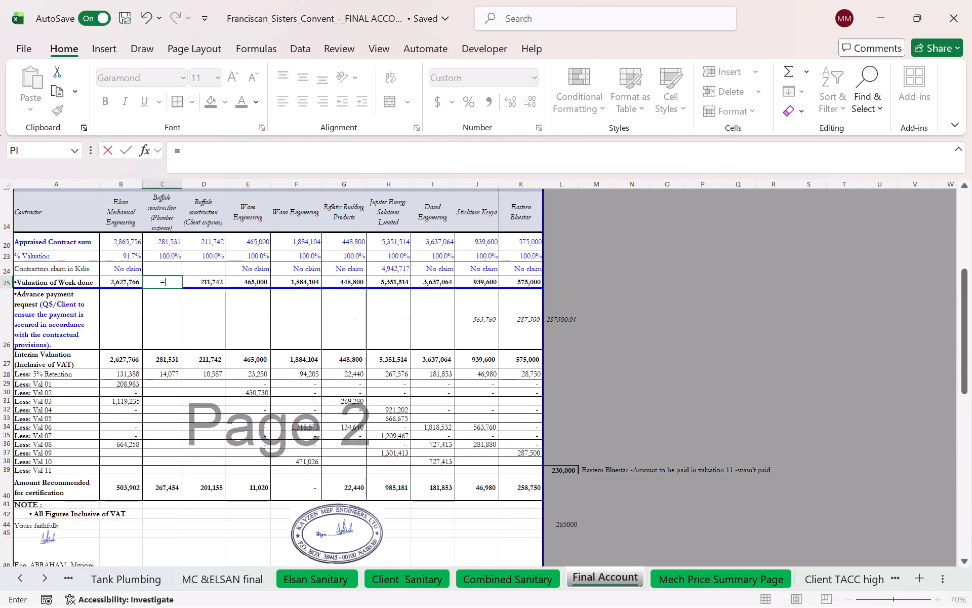
{"action": "left_click", "coordinate": [239, 577]}
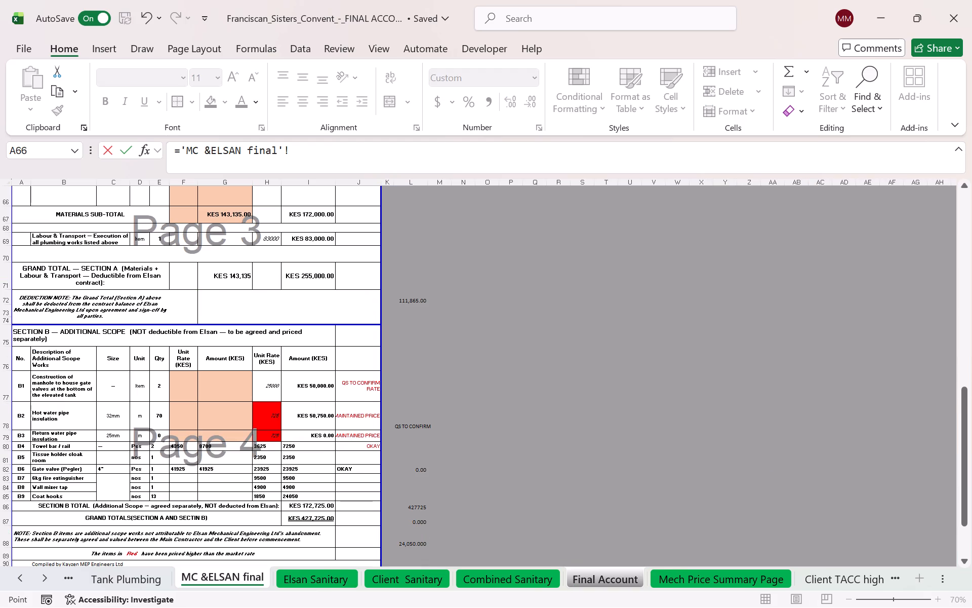
{"action": "left_click", "coordinate": [291, 277]}
{"action": "key", "text": "Return"}
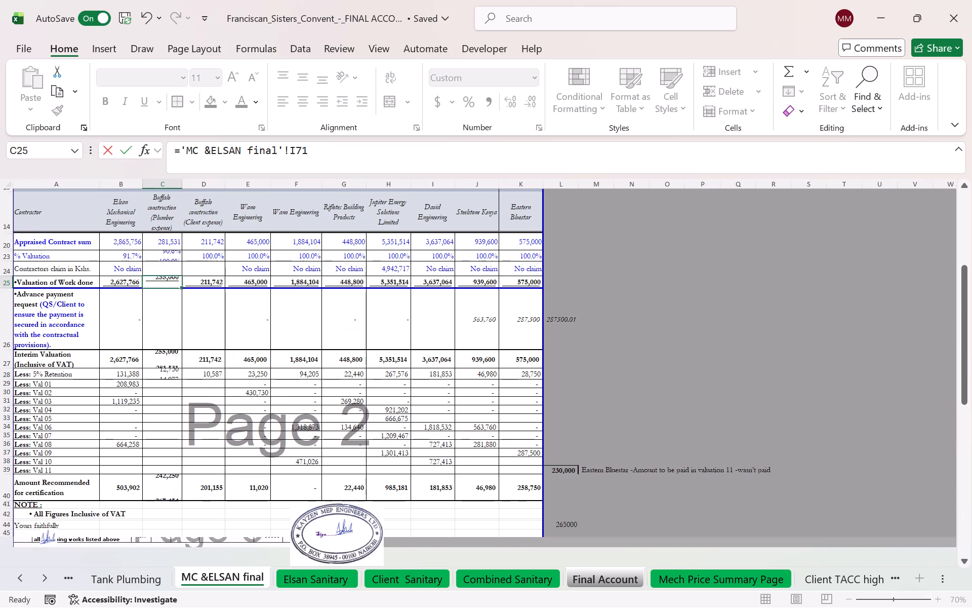
Link the Valuation of Work done in D25, Buffalo construction (Client expense), to the Section B total in 'MC &ELSAN final'!I86.
{"action": "left_click", "coordinate": [201, 279]}
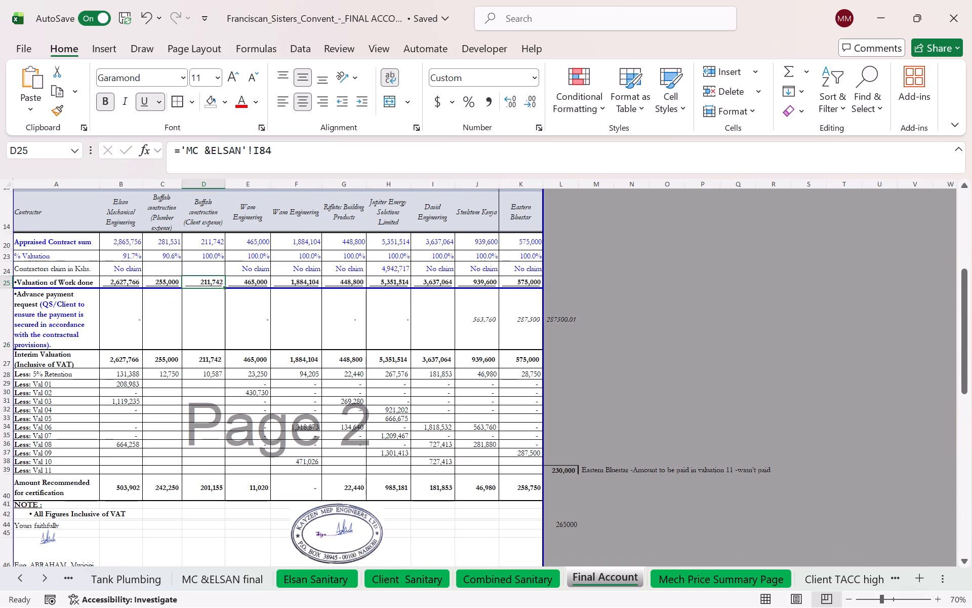
{"action": "key", "text": "equal"}
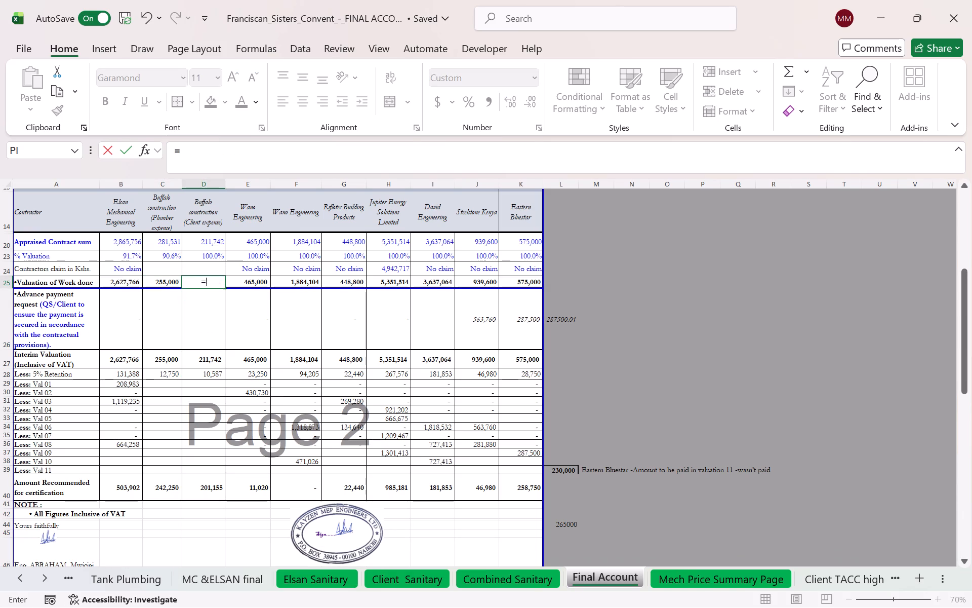
{"action": "left_click", "coordinate": [243, 579]}
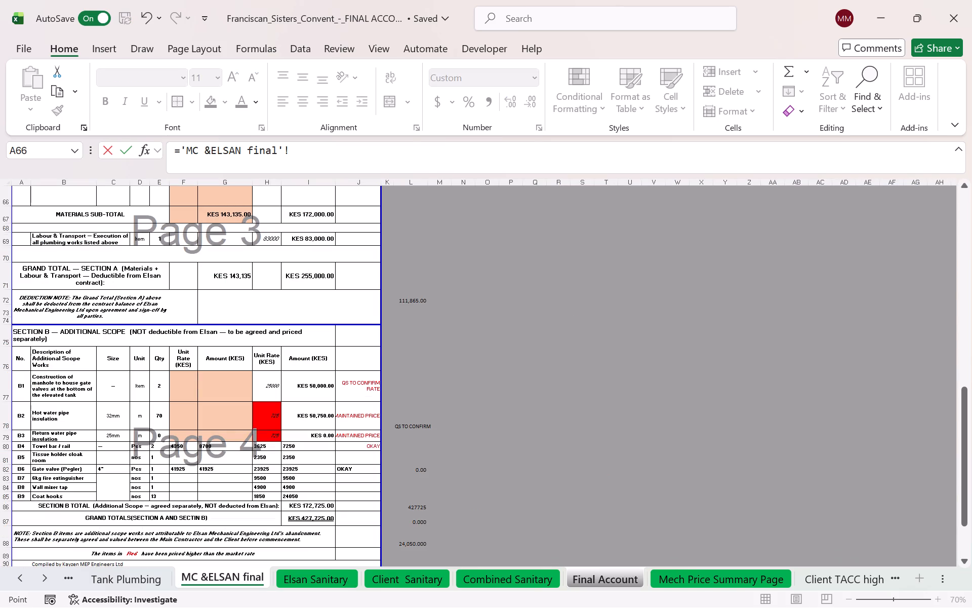
{"action": "left_click", "coordinate": [312, 506]}
{"action": "key", "text": "Return"}
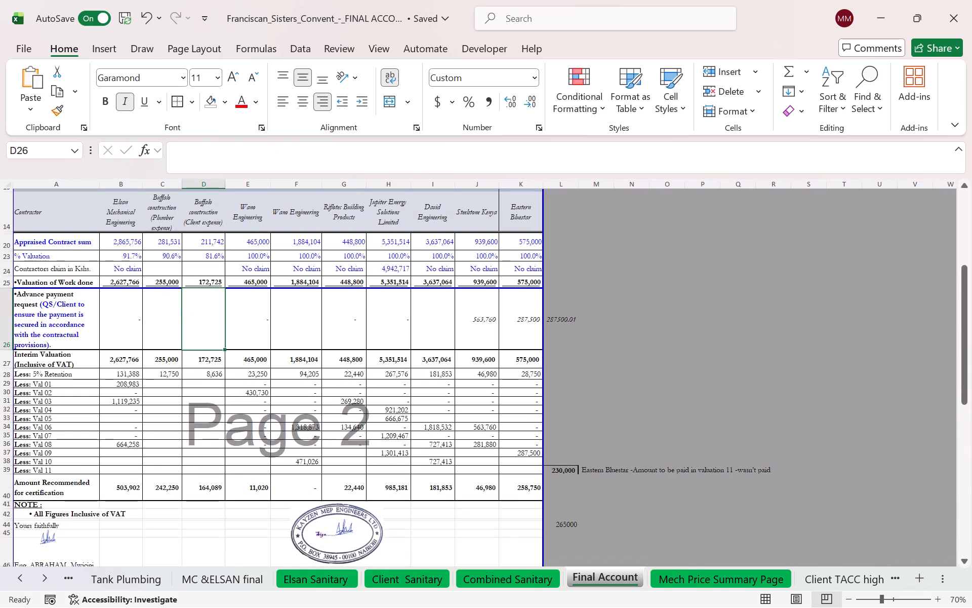
Check the combined Buffalo certification amounts in C40:D40, and inspect the total and sub-total formulas in I87, I86, I71 and I67 of MC &ELSAN final.
{"action": "left_click_drag", "start_coordinate": [169, 485], "coordinate": [195, 483]}
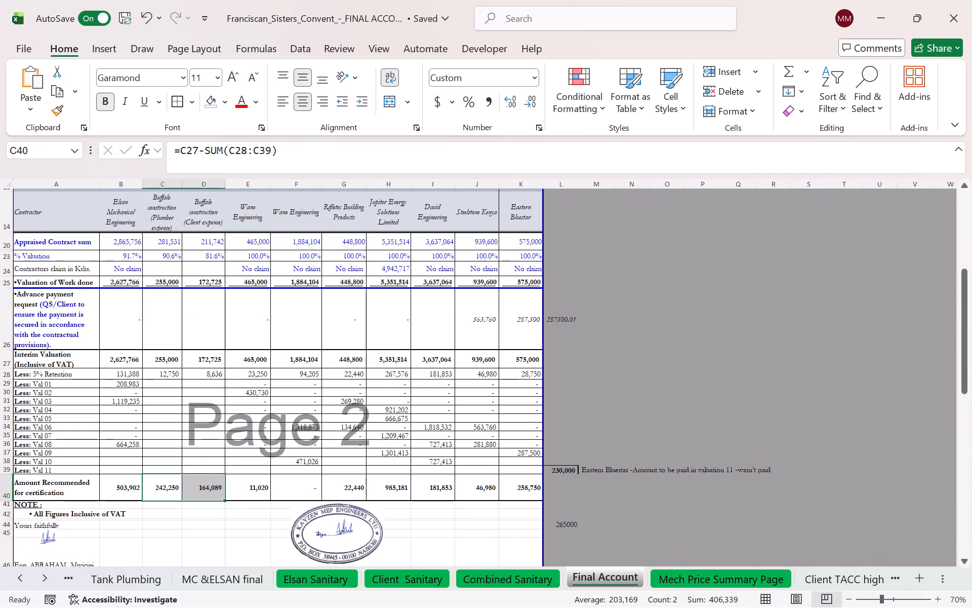
{"action": "key", "text": "Escape"}
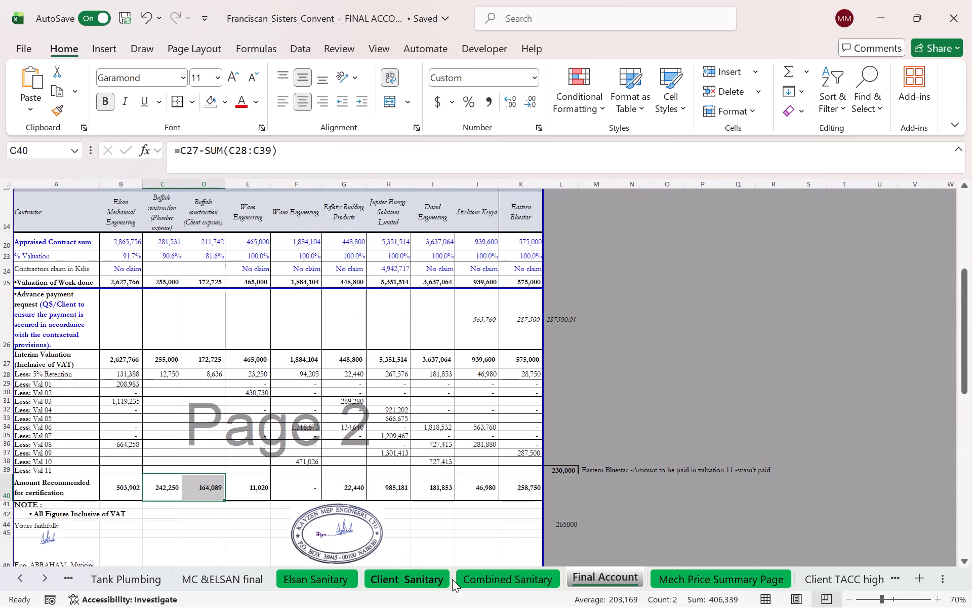
{"action": "left_click", "coordinate": [250, 581]}
{"action": "scroll", "coordinate": [293, 371], "scroll_direction": "down", "scroll_amount": 1}
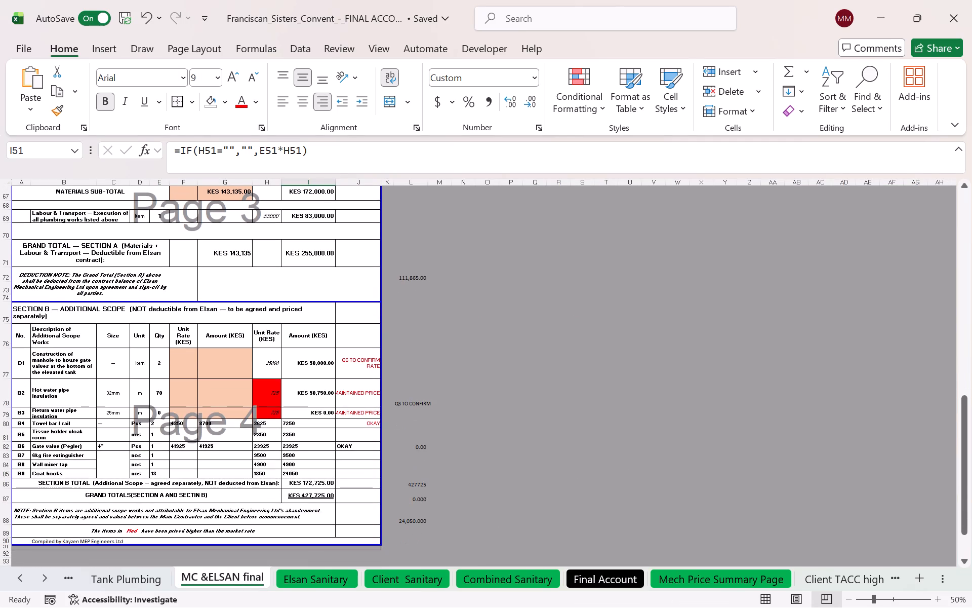
{"action": "double_click", "coordinate": [309, 499]}
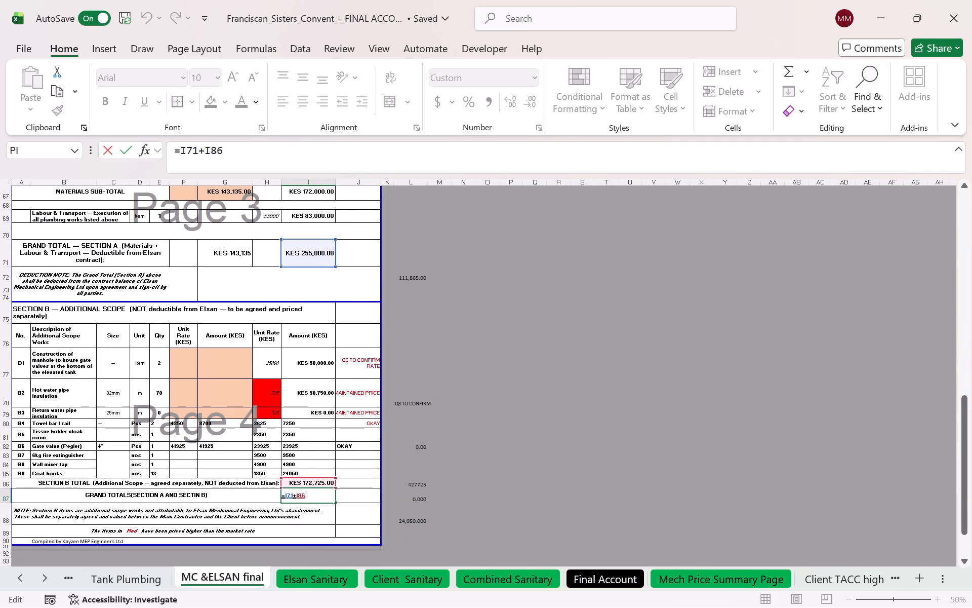
{"action": "key", "text": "Escape"}
{"action": "double_click", "coordinate": [312, 484]}
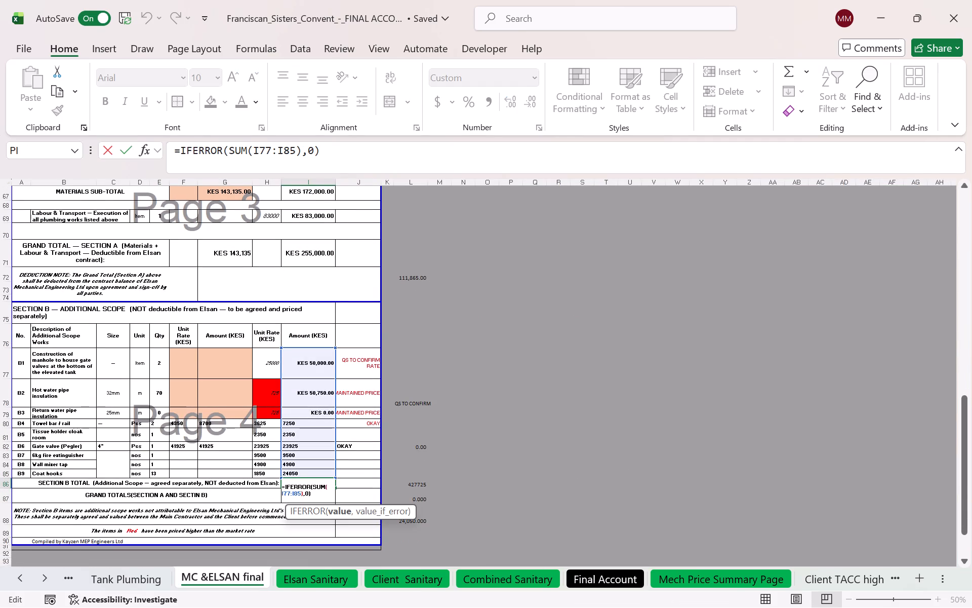
{"action": "key", "text": "Escape"}
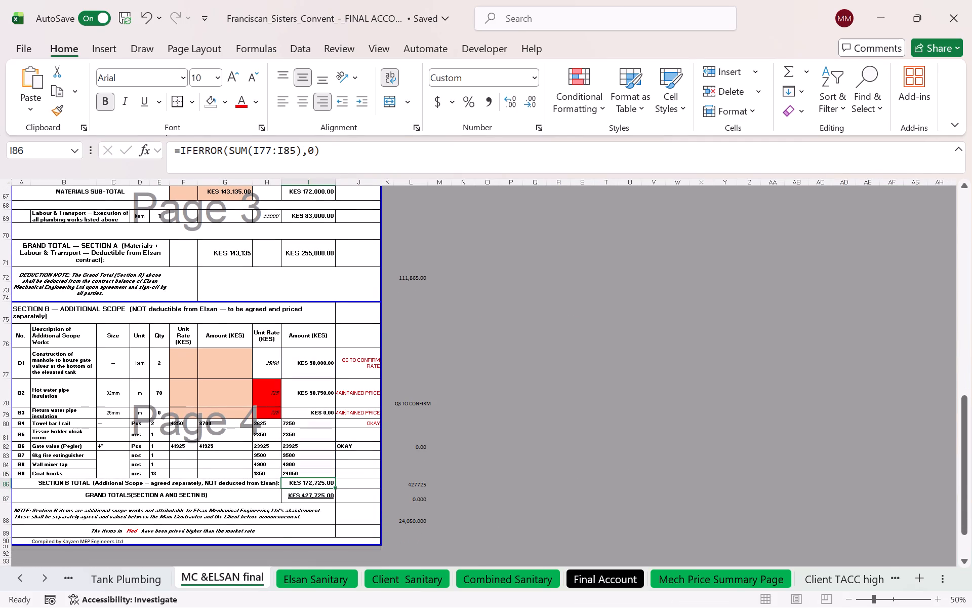
{"action": "double_click", "coordinate": [300, 261]}
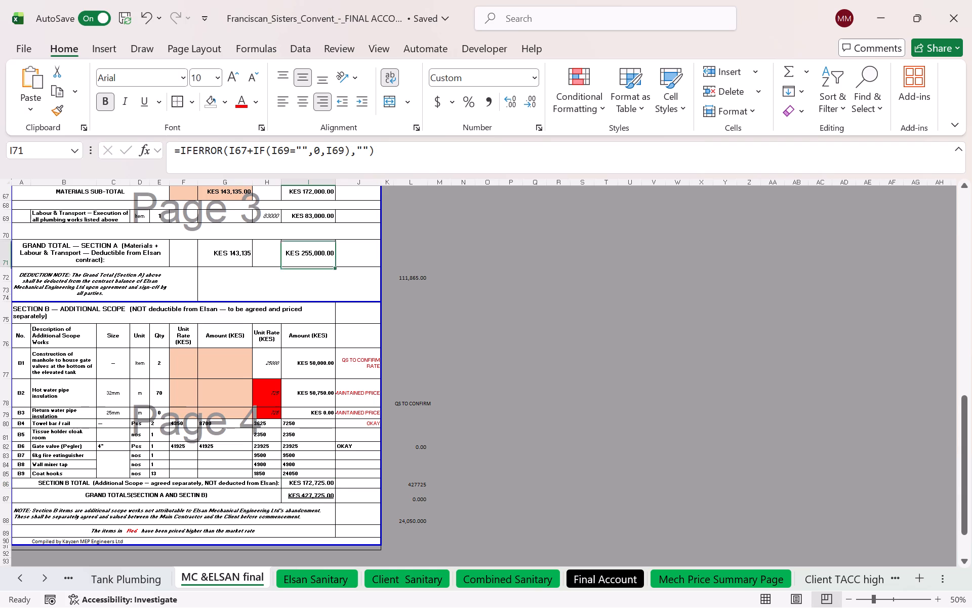
{"action": "scroll", "coordinate": [300, 261], "scroll_direction": "up", "scroll_amount": 4}
{"action": "key", "text": "Escape"}
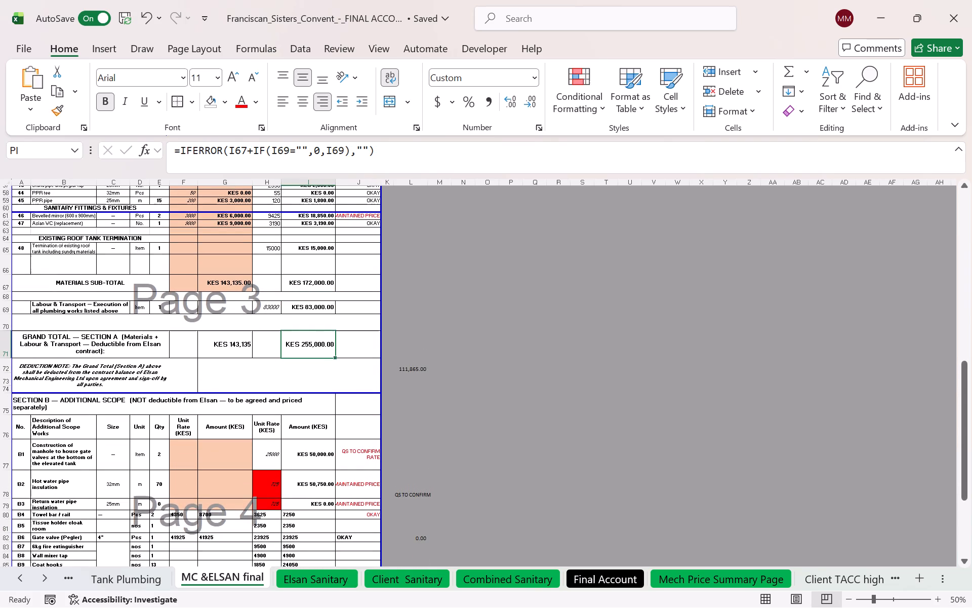
{"action": "double_click", "coordinate": [311, 281]}
{"action": "scroll", "coordinate": [312, 282], "scroll_direction": "up", "scroll_amount": 11}
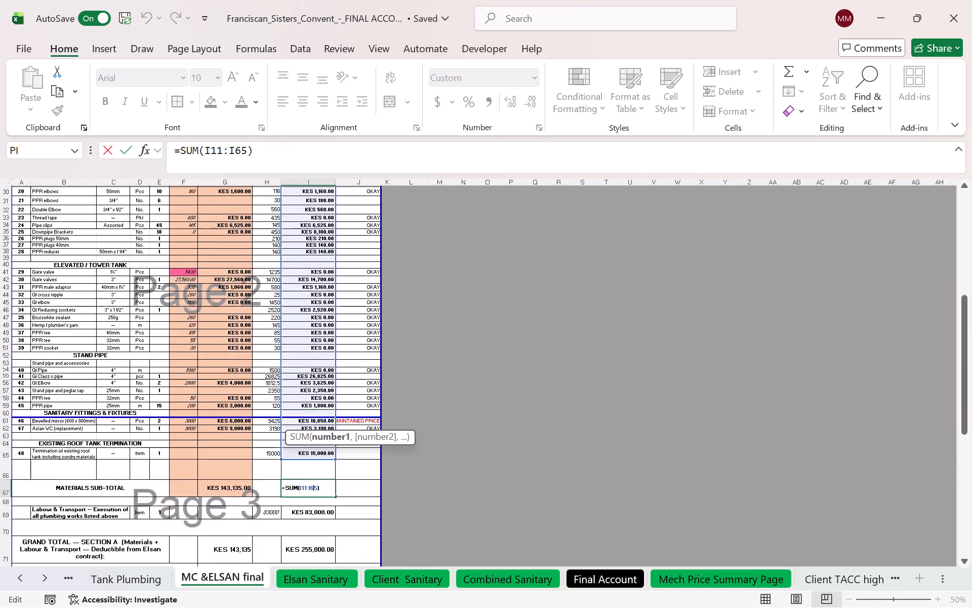
{"action": "scroll", "coordinate": [312, 282], "scroll_direction": "up", "scroll_amount": 4}
{"action": "scroll", "coordinate": [312, 282], "scroll_direction": "down", "scroll_amount": 1}
{"action": "scroll", "coordinate": [312, 282], "scroll_direction": "up", "scroll_amount": 1}
{"action": "scroll", "coordinate": [312, 282], "scroll_direction": "down", "scroll_amount": 1}
{"action": "scroll", "coordinate": [312, 282], "scroll_direction": "up", "scroll_amount": 6}
{"action": "key", "text": "Escape"}
{"action": "scroll", "coordinate": [312, 282], "scroll_direction": "down", "scroll_amount": 4}
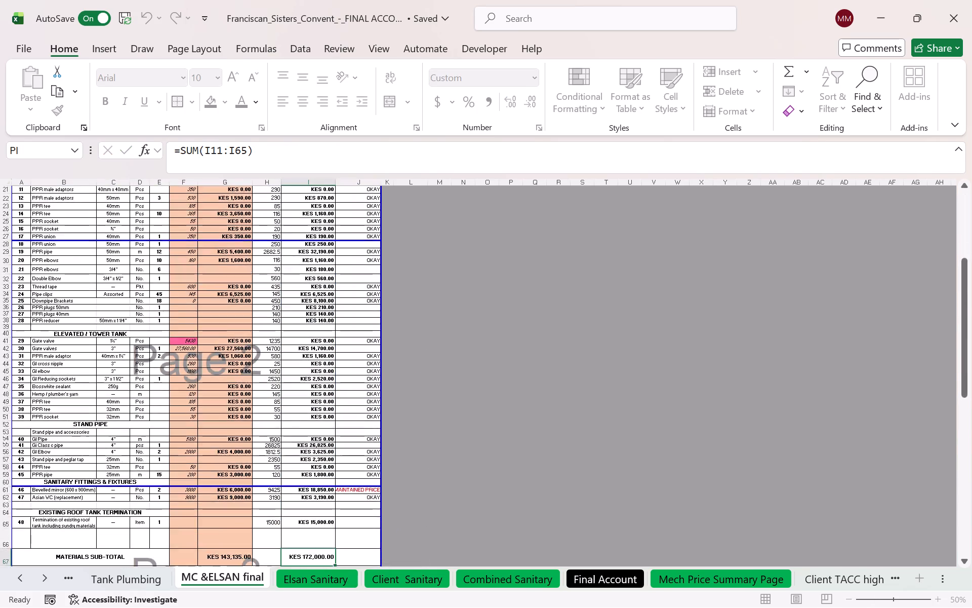
{"action": "scroll", "coordinate": [312, 282], "scroll_direction": "down", "scroll_amount": 7}
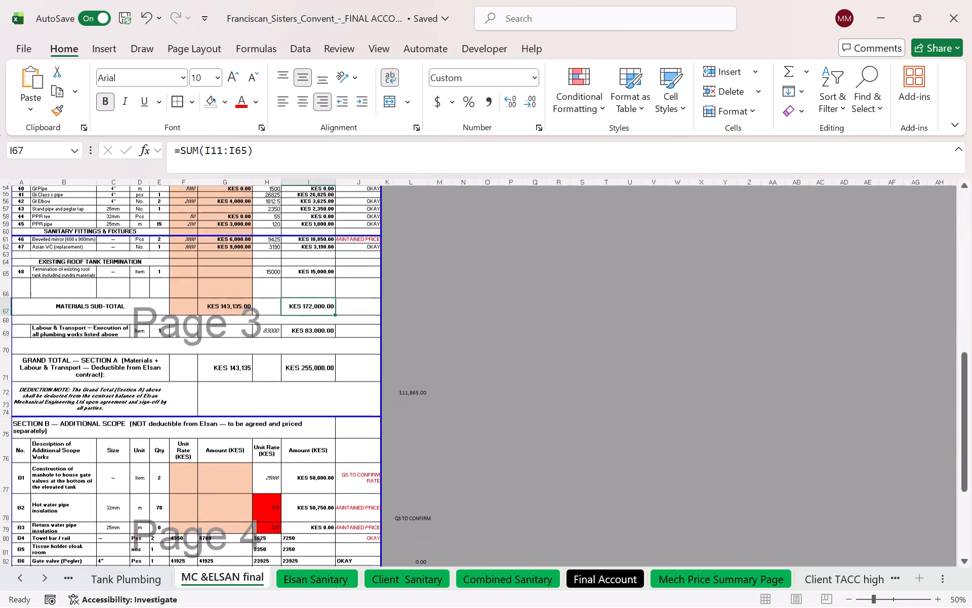
Check the combined interim valuation of both Buffalo columns in C27:D27 on Final Account, and review the Mech Price Summary Page.
{"action": "left_click", "coordinate": [607, 581]}
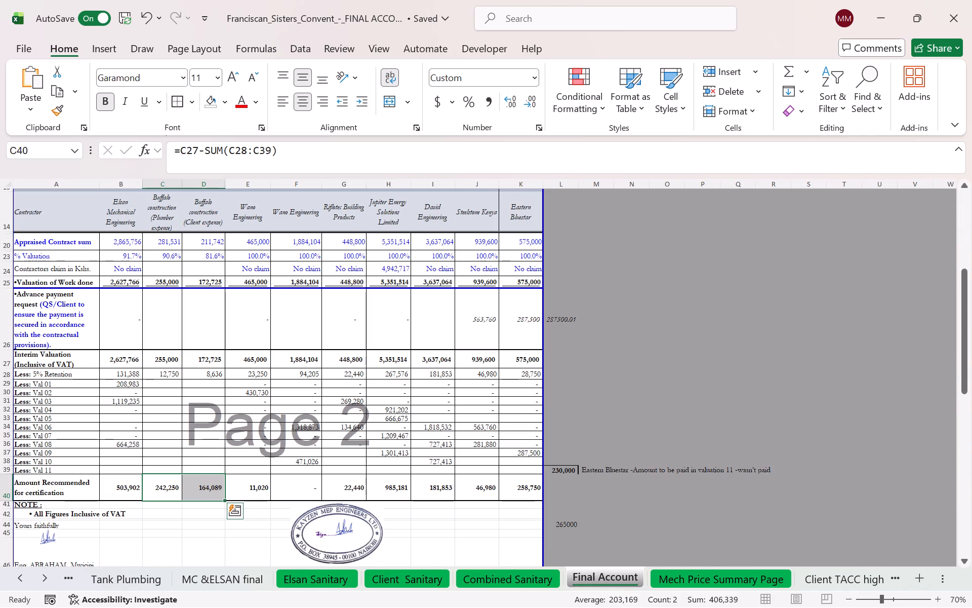
{"action": "left_click", "coordinate": [198, 406]}
{"action": "left_click_drag", "start_coordinate": [169, 359], "coordinate": [197, 359]}
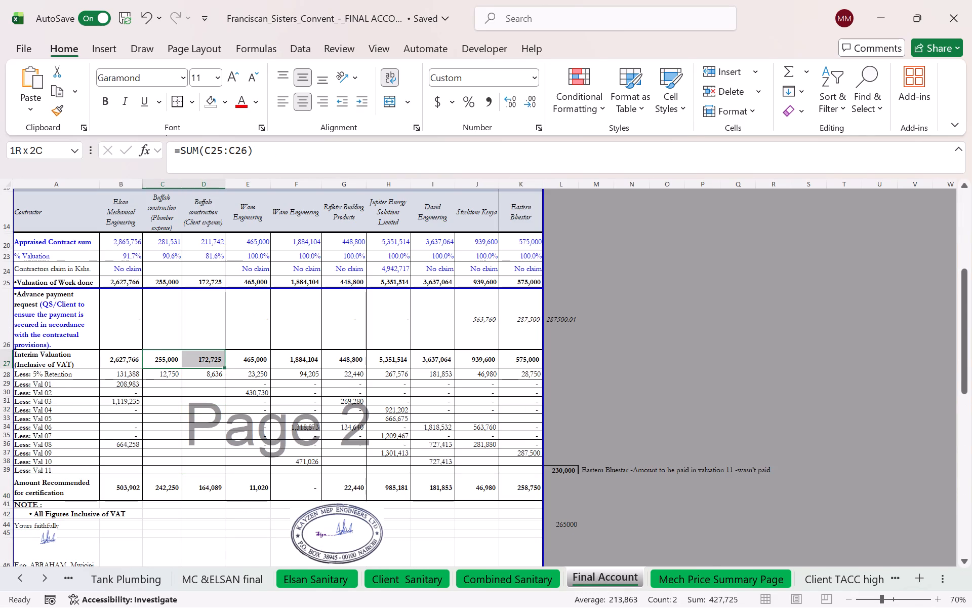
{"action": "left_click_drag", "start_coordinate": [197, 359], "coordinate": [197, 359]}
{"action": "key", "text": "Escape"}
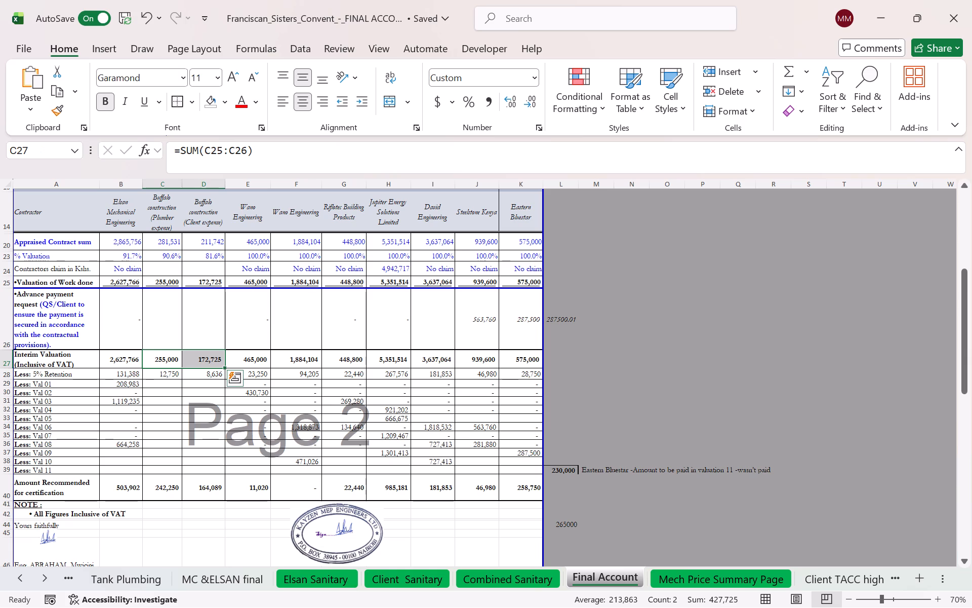
{"action": "left_click", "coordinate": [209, 428]}
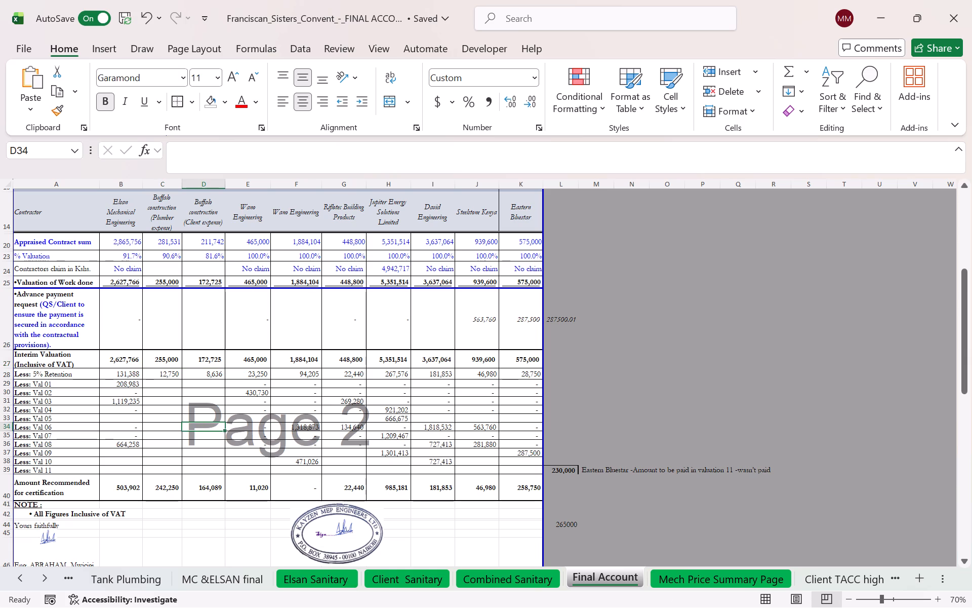
{"action": "left_click", "coordinate": [683, 581]}
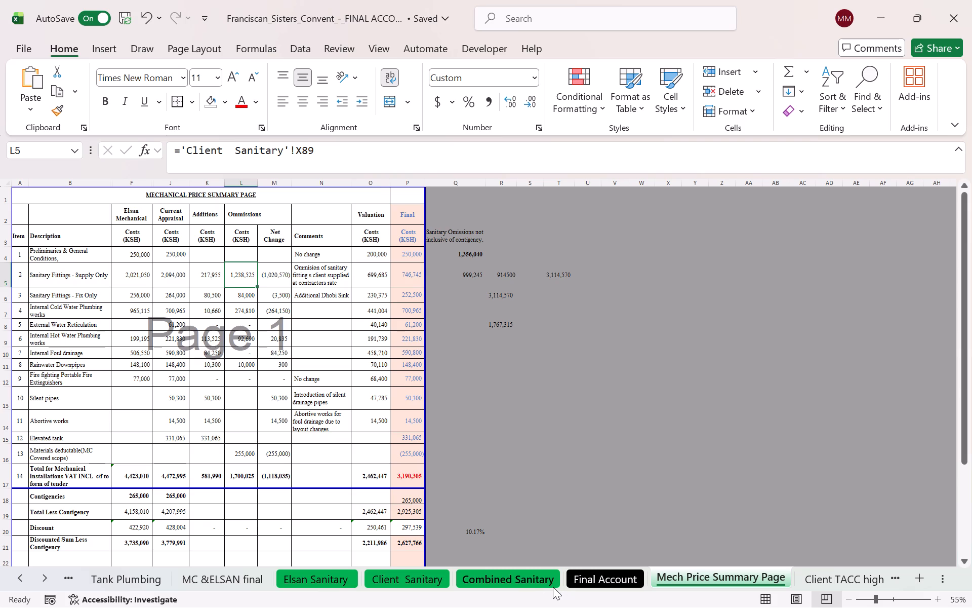
{"action": "left_click", "coordinate": [594, 573]}
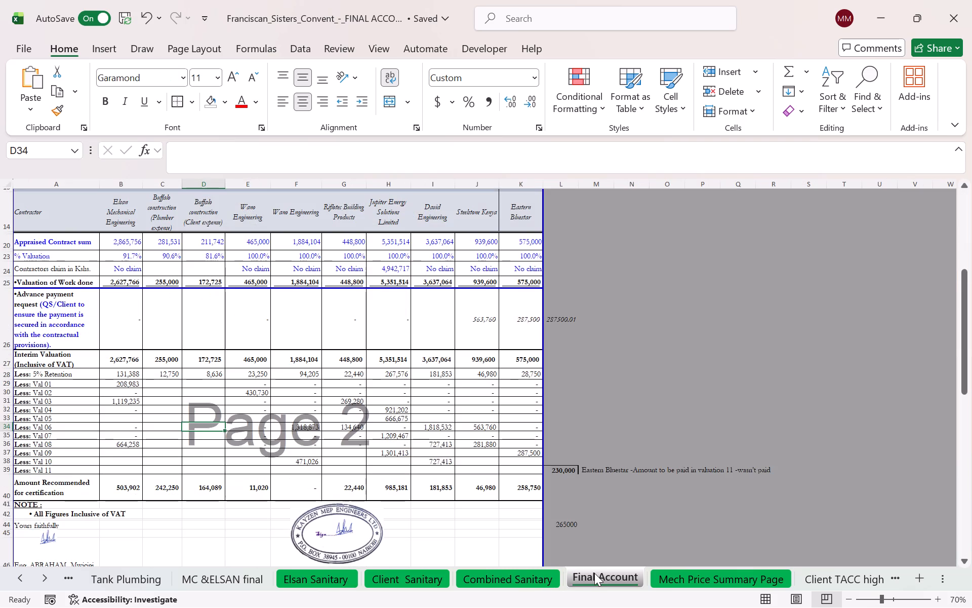
{"action": "left_click", "coordinate": [712, 583]}
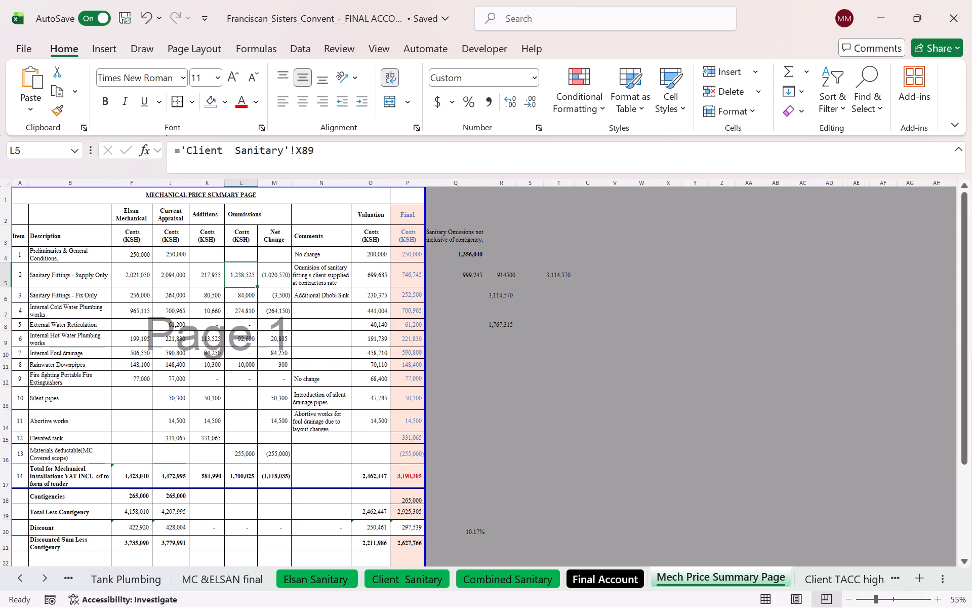
{"action": "scroll", "coordinate": [299, 400], "scroll_direction": "down", "scroll_amount": 3}
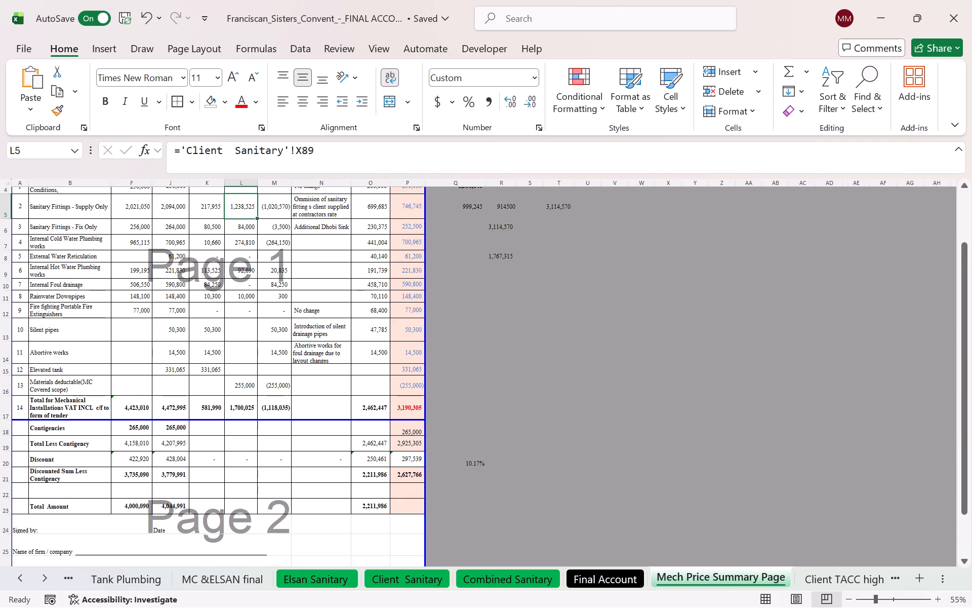
{"action": "scroll", "coordinate": [409, 407], "scroll_direction": "up", "scroll_amount": 3}
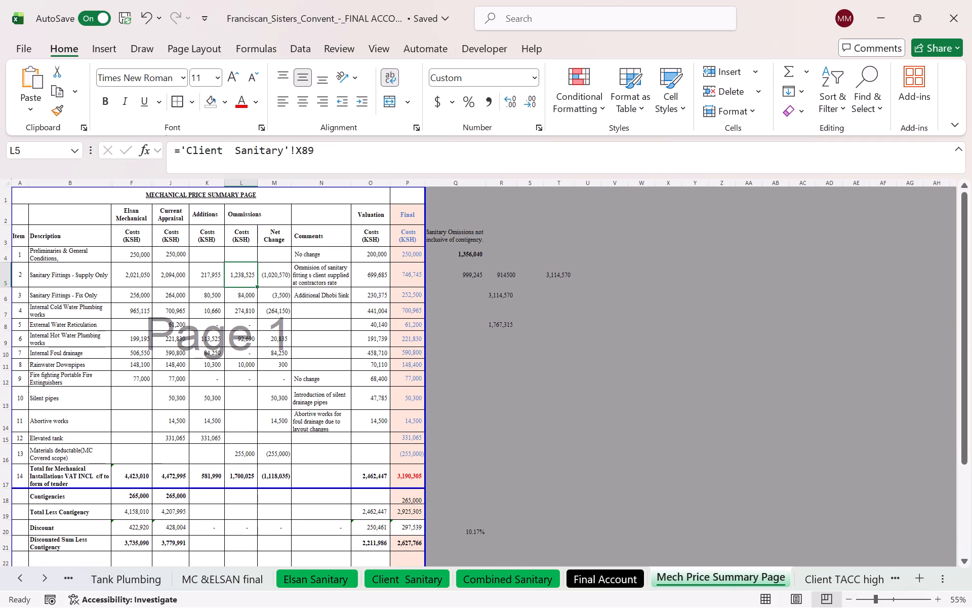
Show the Client Sanitary sheet beside the plumbing PDF and review the Work Done quantities in the A2 Sanitary Fittings - Fix Only section.
{"action": "left_click", "coordinate": [414, 575]}
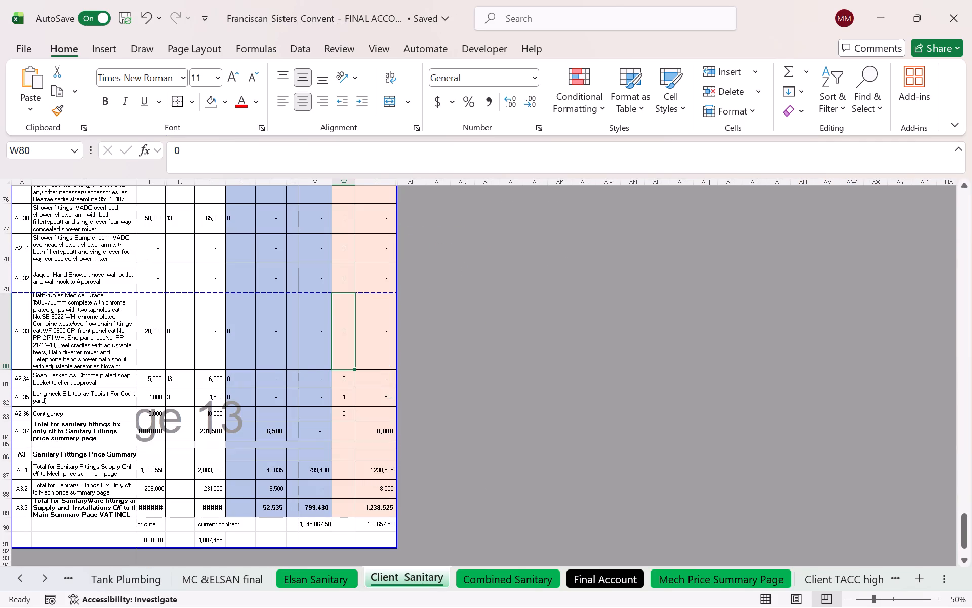
{"action": "key", "text": "super+Right"}
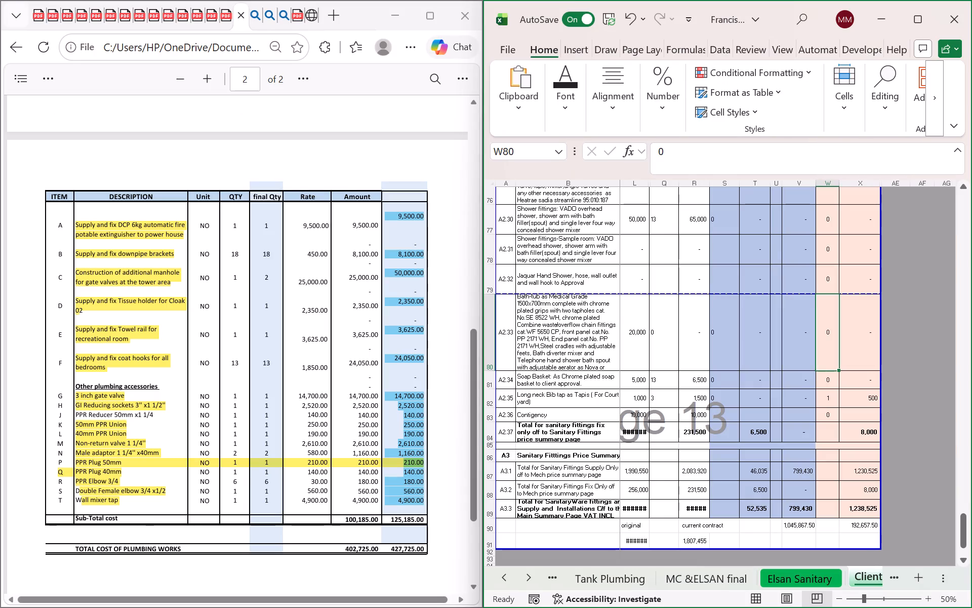
{"action": "scroll", "coordinate": [829, 401], "scroll_direction": "up", "scroll_amount": 2}
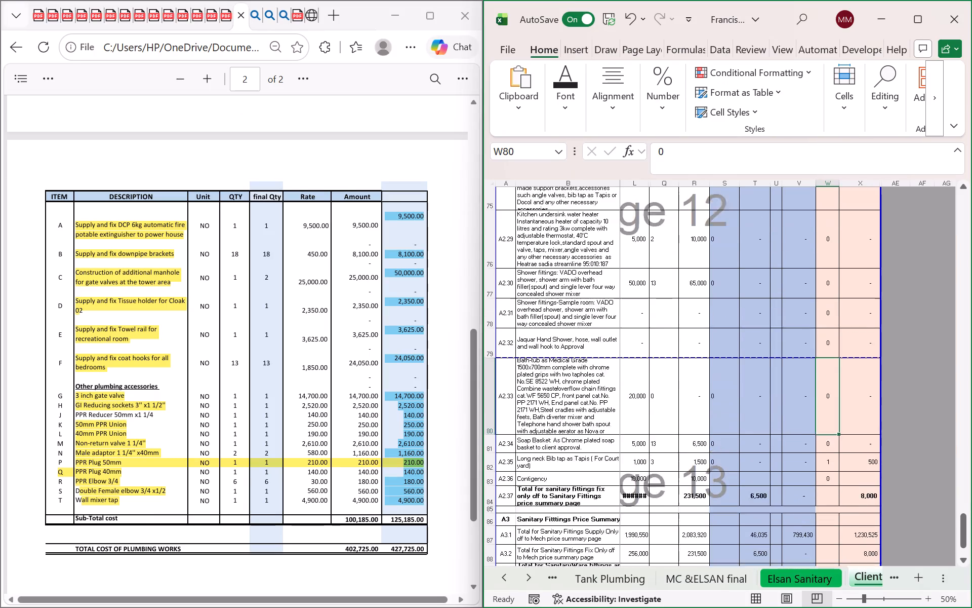
{"action": "scroll", "coordinate": [829, 401], "scroll_direction": "up", "scroll_amount": 16}
{"action": "scroll", "coordinate": [829, 401], "scroll_direction": "down", "scroll_amount": 1}
{"action": "scroll", "coordinate": [829, 401], "scroll_direction": "up", "scroll_amount": 11}
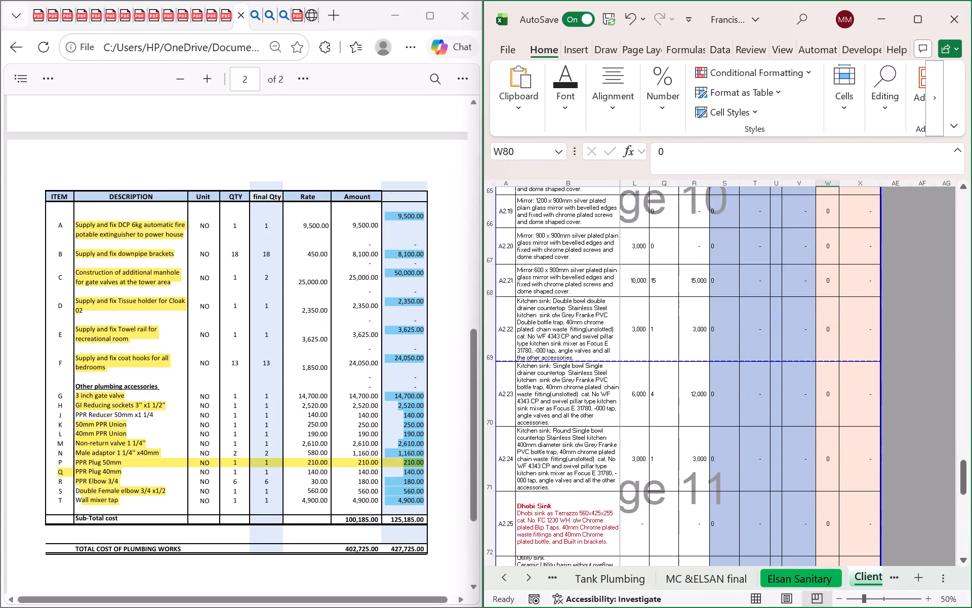
{"action": "scroll", "coordinate": [829, 401], "scroll_direction": "up", "scroll_amount": 4}
{"action": "scroll", "coordinate": [829, 401], "scroll_direction": "down", "scroll_amount": 1}
{"action": "scroll", "coordinate": [829, 401], "scroll_direction": "up", "scroll_amount": 20}
{"action": "scroll", "coordinate": [829, 401], "scroll_direction": "up", "scroll_amount": 3}
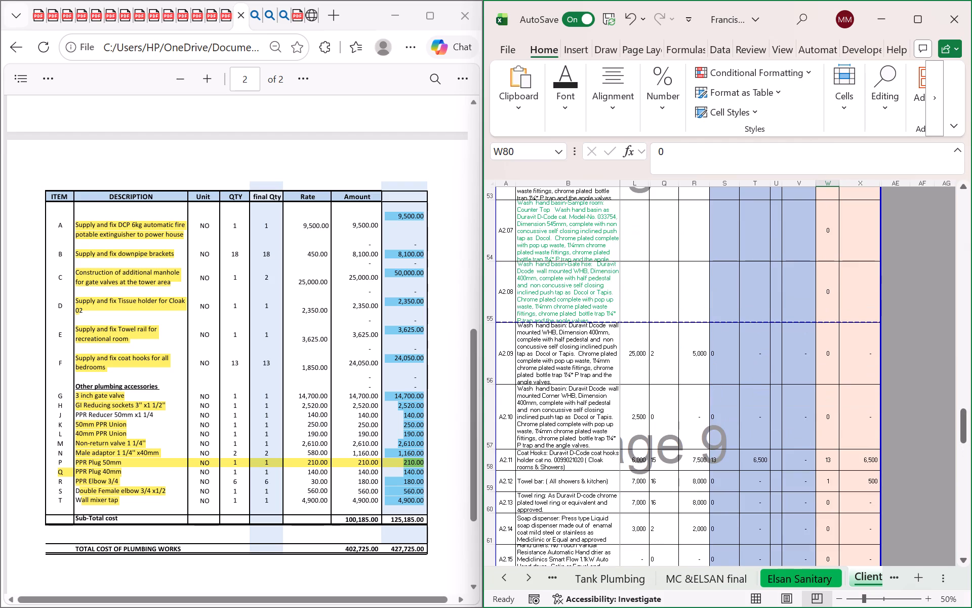
{"action": "scroll", "coordinate": [829, 401], "scroll_direction": "down", "scroll_amount": 1}
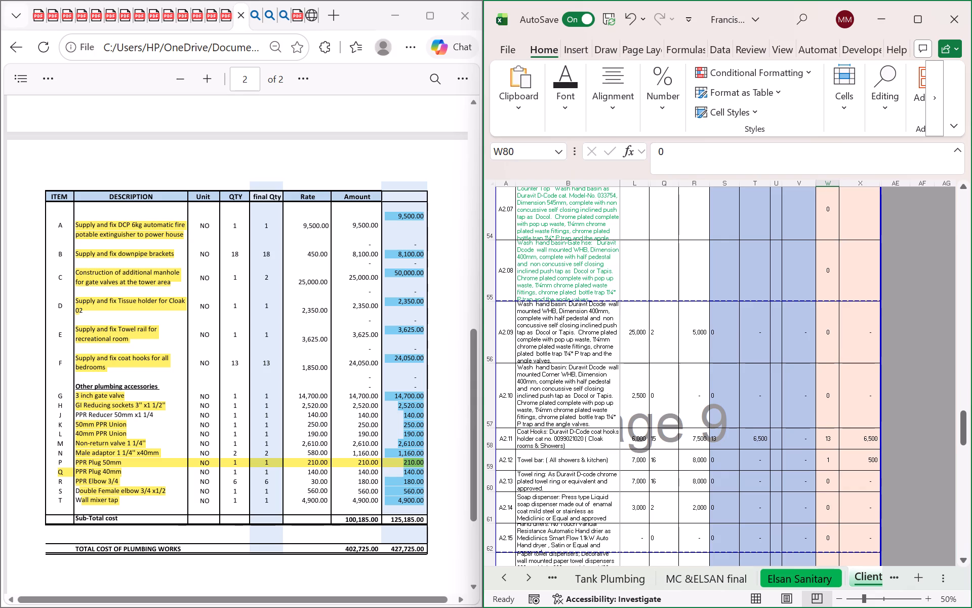
{"action": "scroll", "coordinate": [802, 436], "scroll_direction": "up", "scroll_amount": 6}
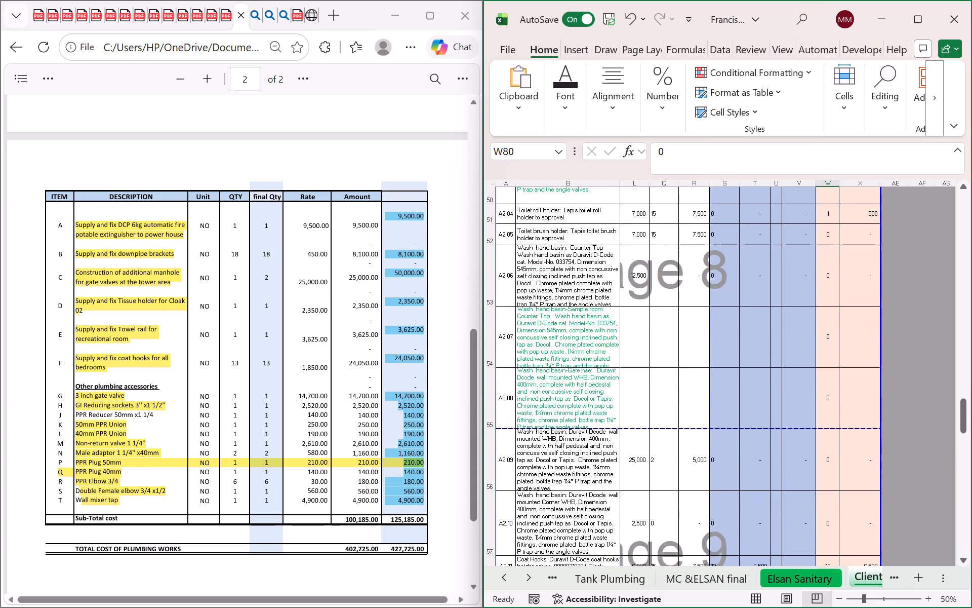
{"action": "scroll", "coordinate": [806, 432], "scroll_direction": "up", "scroll_amount": 20}
{"action": "scroll", "coordinate": [806, 432], "scroll_direction": "up", "scroll_amount": 16}
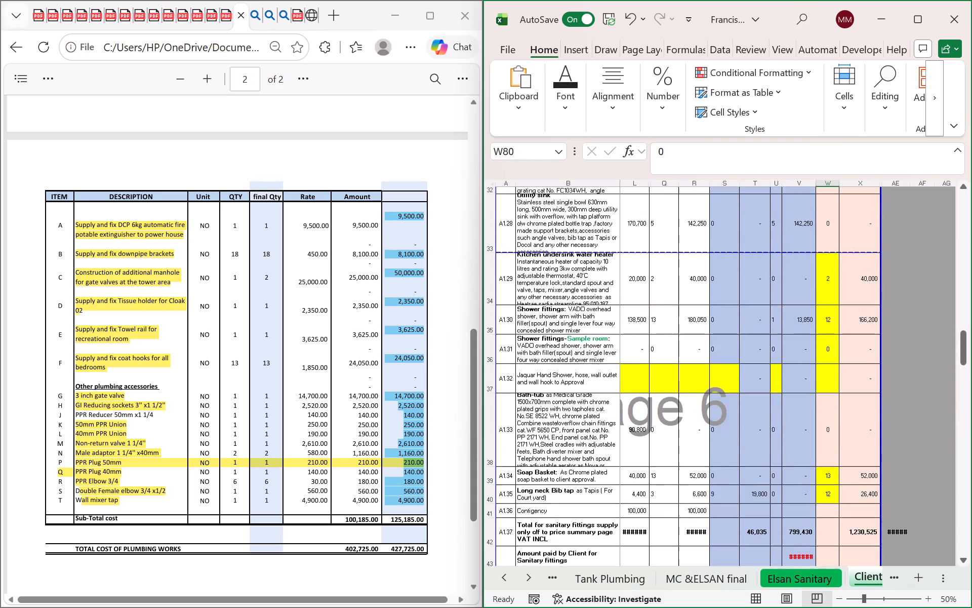
Compare the Work Done quantities of the A1 supply-only sanitary fittings, from bib taps up to wash hand basins, with the plumbing PDF.
{"action": "scroll", "coordinate": [809, 417], "scroll_direction": "up", "scroll_amount": 7}
{"action": "scroll", "coordinate": [806, 416], "scroll_direction": "down", "scroll_amount": 5}
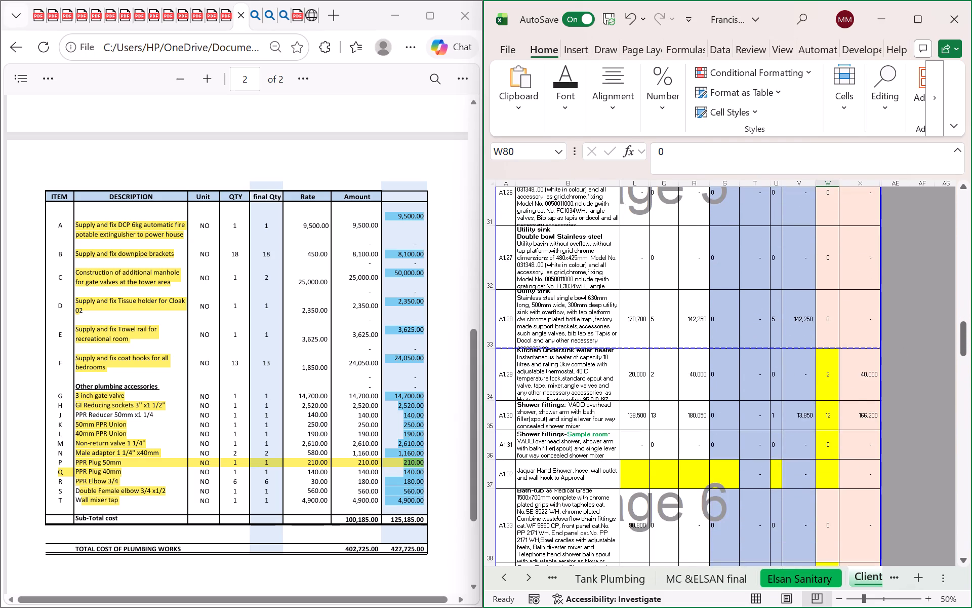
{"action": "scroll", "coordinate": [805, 414], "scroll_direction": "down", "scroll_amount": 3}
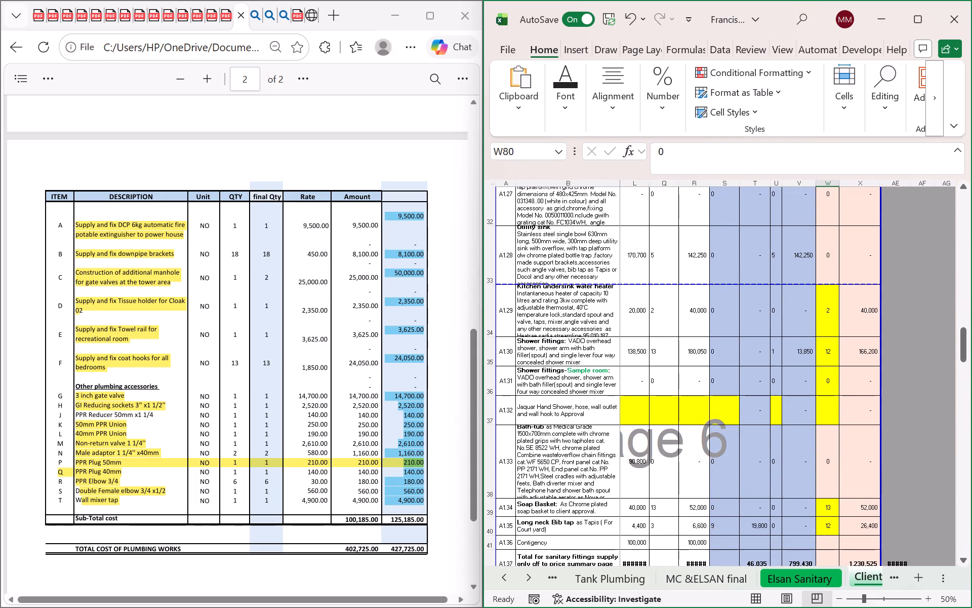
{"action": "scroll", "coordinate": [815, 404], "scroll_direction": "up", "scroll_amount": 1}
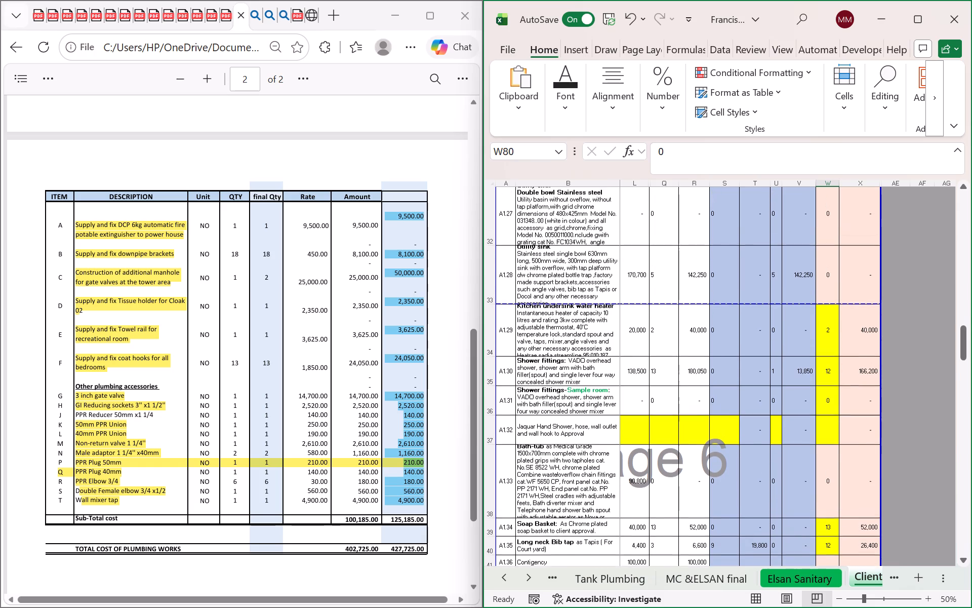
{"action": "scroll", "coordinate": [815, 404], "scroll_direction": "up", "scroll_amount": 14}
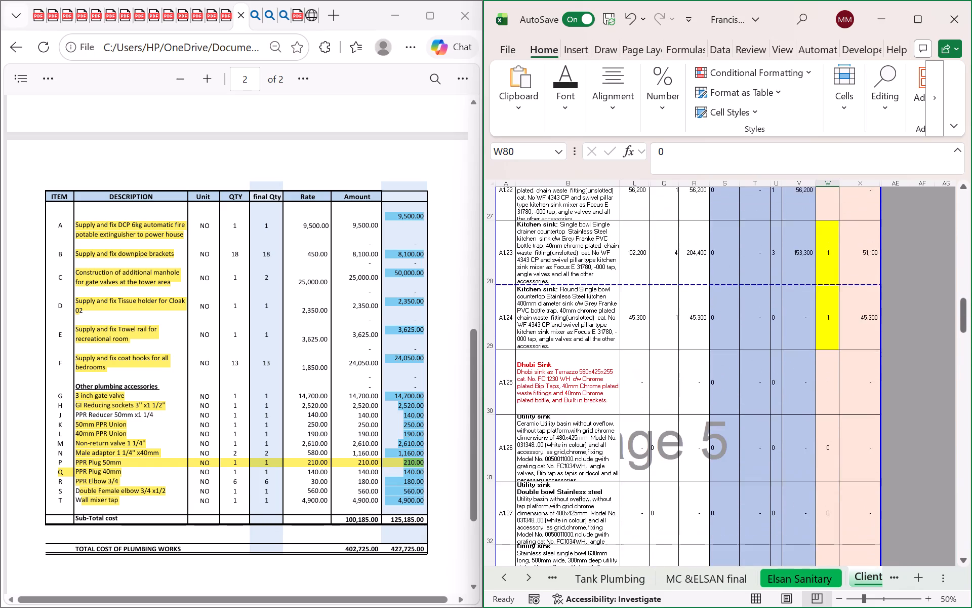
{"action": "scroll", "coordinate": [815, 404], "scroll_direction": "up", "scroll_amount": 10}
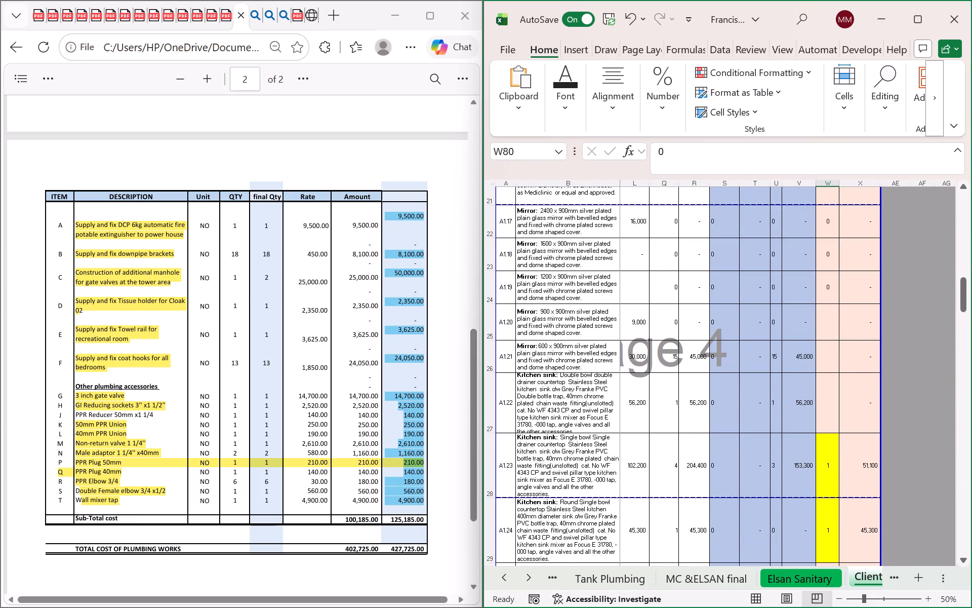
{"action": "scroll", "coordinate": [815, 404], "scroll_direction": "up", "scroll_amount": 15}
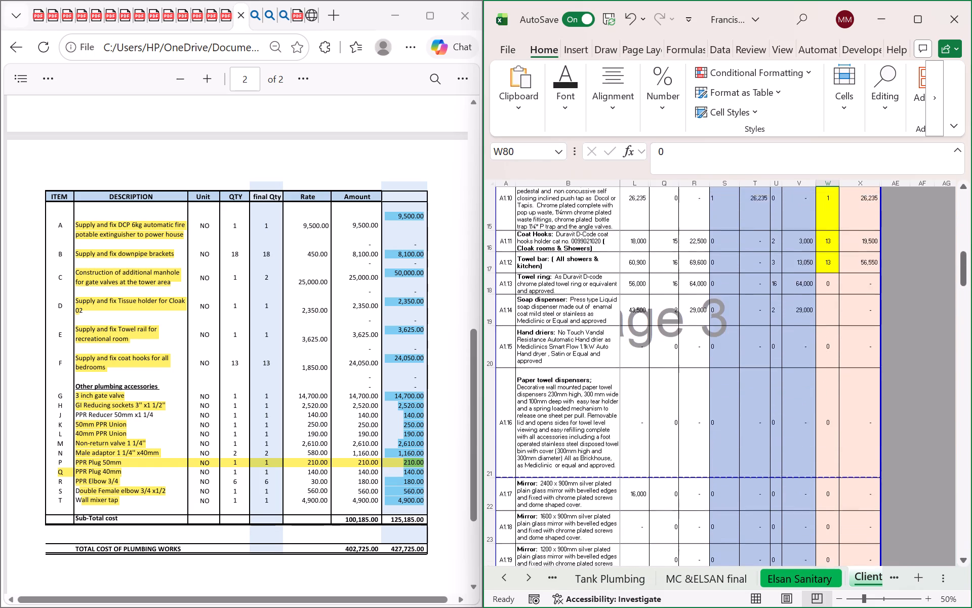
{"action": "scroll", "coordinate": [815, 404], "scroll_direction": "up", "scroll_amount": 2}
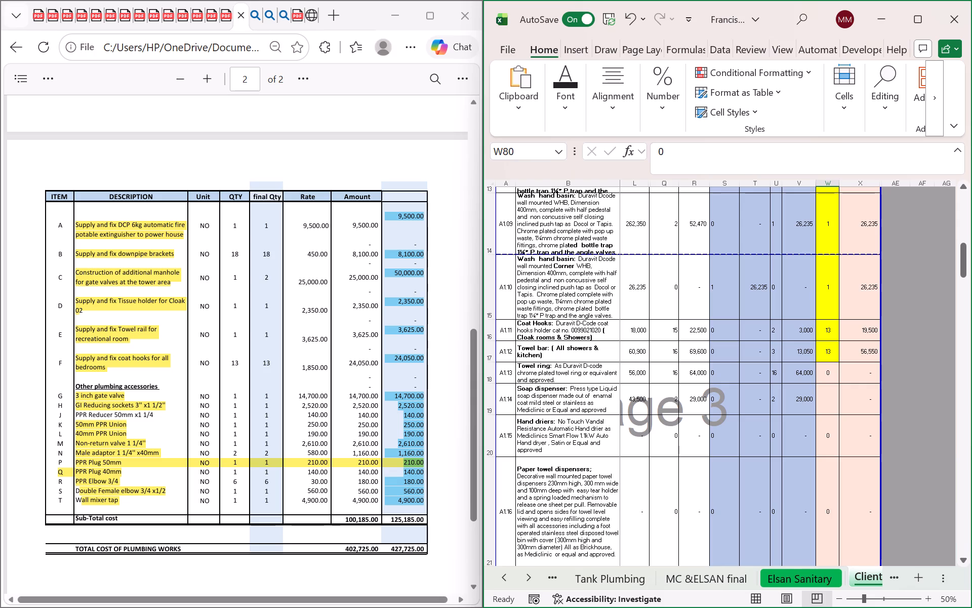
Set the Work Done quantity in W59 for fix-only item A2.12, Towel bar (All showers & kitchen), to 2.
{"action": "scroll", "coordinate": [783, 345], "scroll_direction": "down", "scroll_amount": 1}
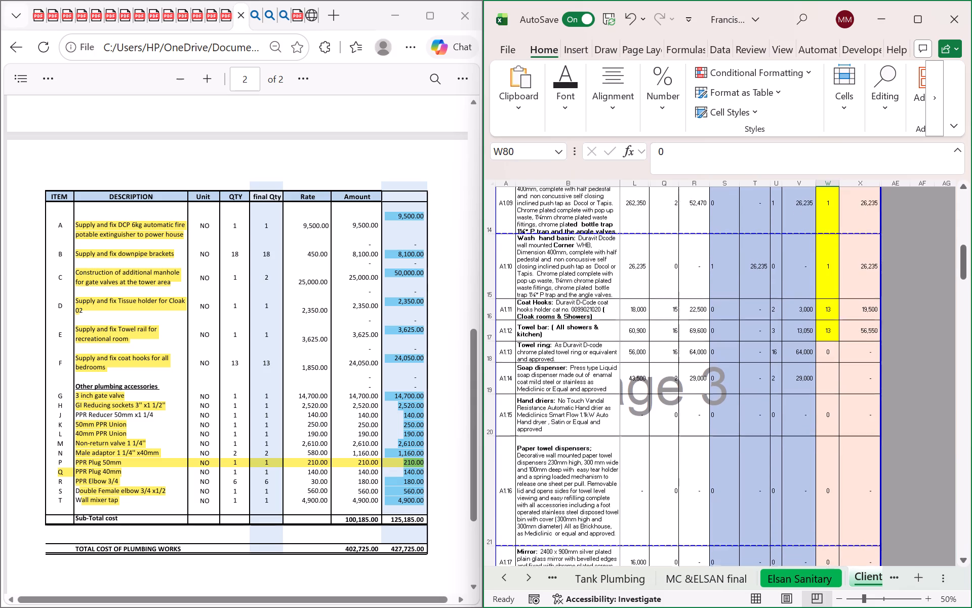
{"action": "scroll", "coordinate": [783, 345], "scroll_direction": "down", "scroll_amount": 12}
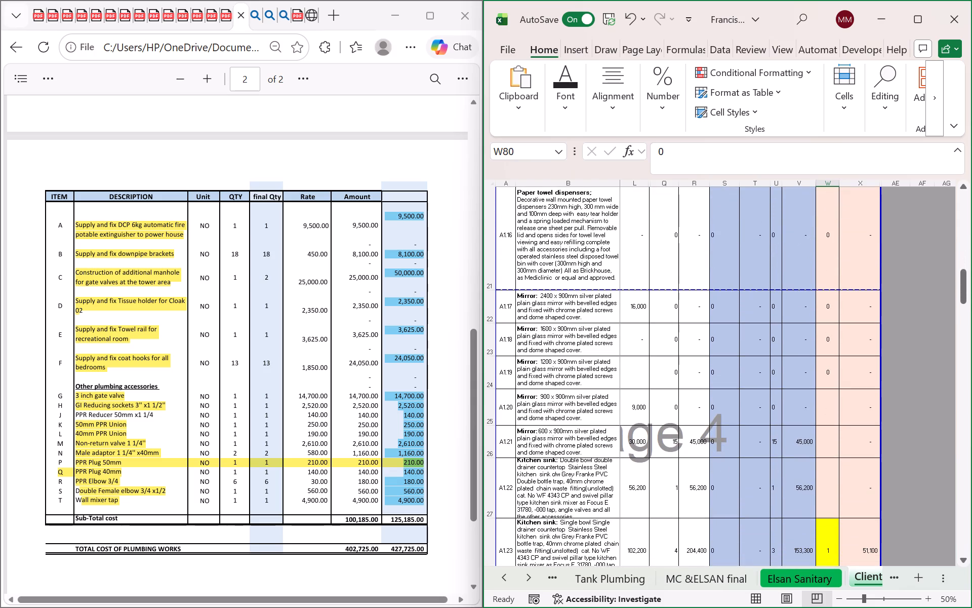
{"action": "scroll", "coordinate": [782, 346], "scroll_direction": "down", "scroll_amount": 3}
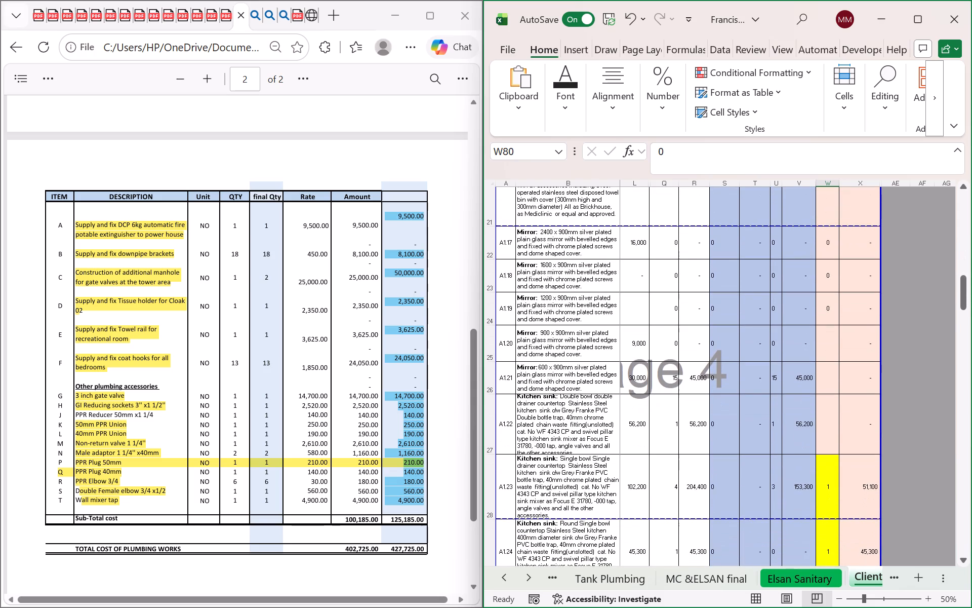
{"action": "scroll", "coordinate": [782, 346], "scroll_direction": "down", "scroll_amount": 11}
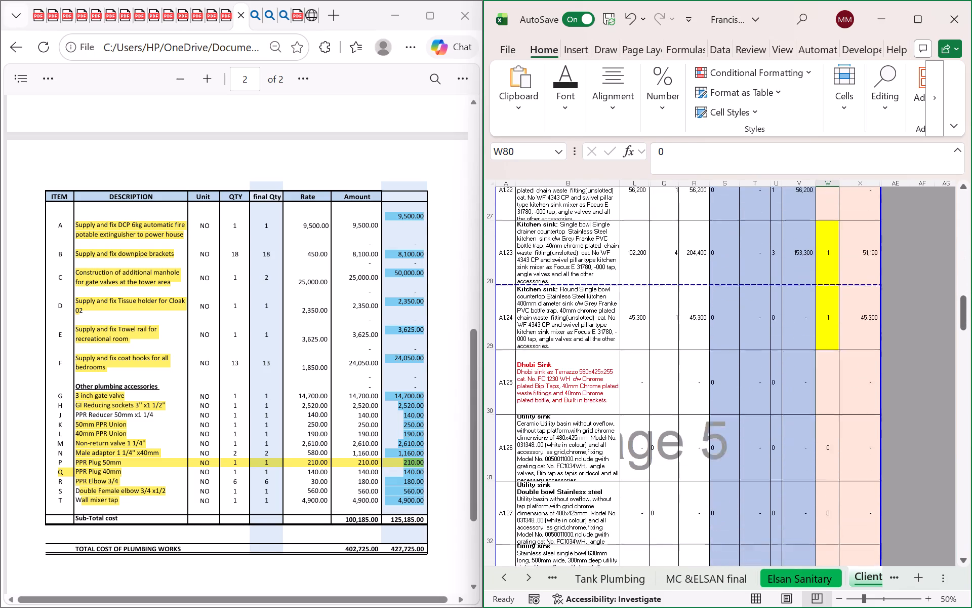
{"action": "scroll", "coordinate": [782, 346], "scroll_direction": "down", "scroll_amount": 18}
{"action": "scroll", "coordinate": [782, 346], "scroll_direction": "up", "scroll_amount": 4}
{"action": "scroll", "coordinate": [782, 346], "scroll_direction": "down", "scroll_amount": 5}
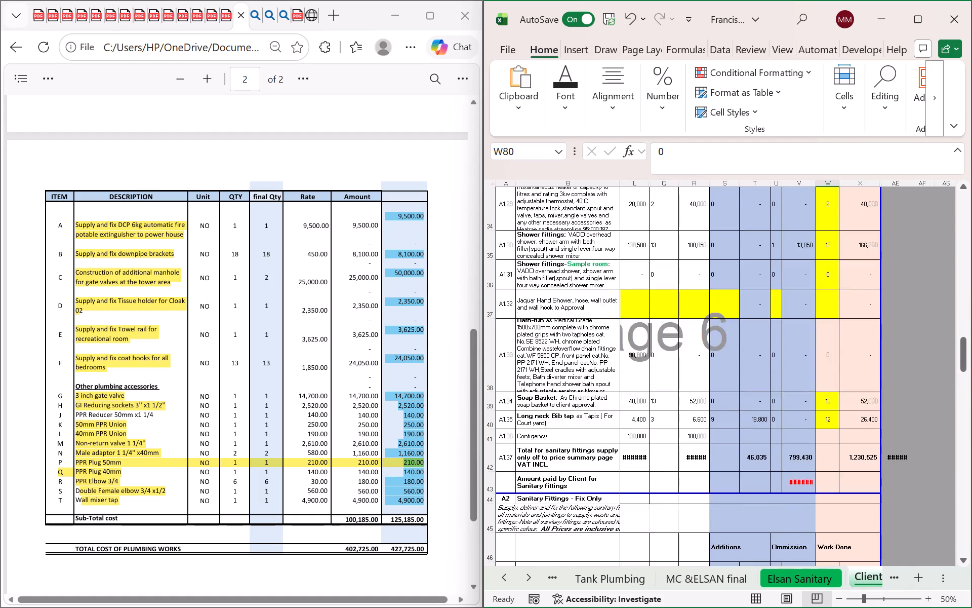
{"action": "scroll", "coordinate": [782, 346], "scroll_direction": "down", "scroll_amount": 20}
{"action": "scroll", "coordinate": [782, 346], "scroll_direction": "down", "scroll_amount": 2}
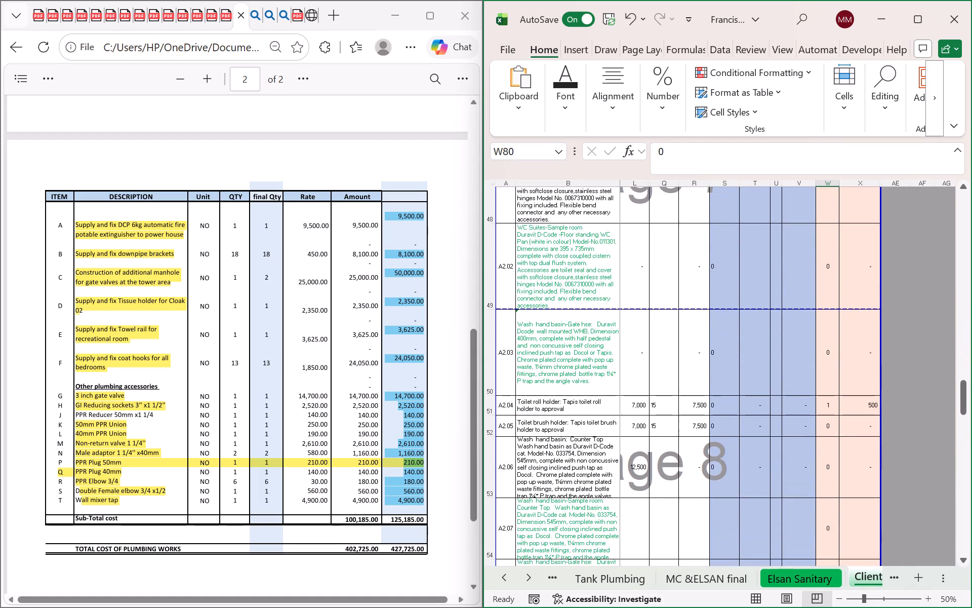
{"action": "scroll", "coordinate": [777, 351], "scroll_direction": "down", "scroll_amount": 14}
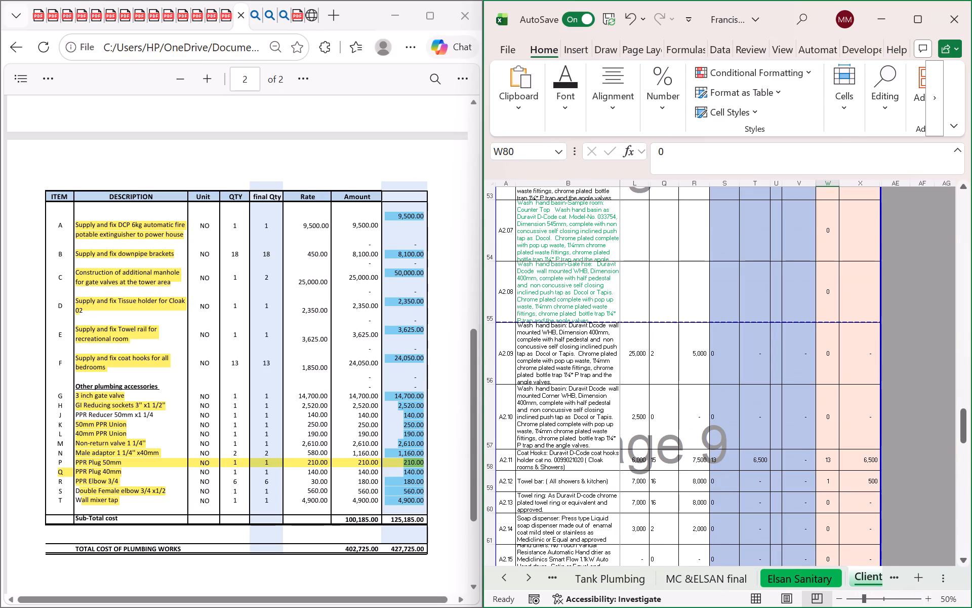
{"action": "left_click", "coordinate": [830, 481]}
{"action": "key", "text": "2"}
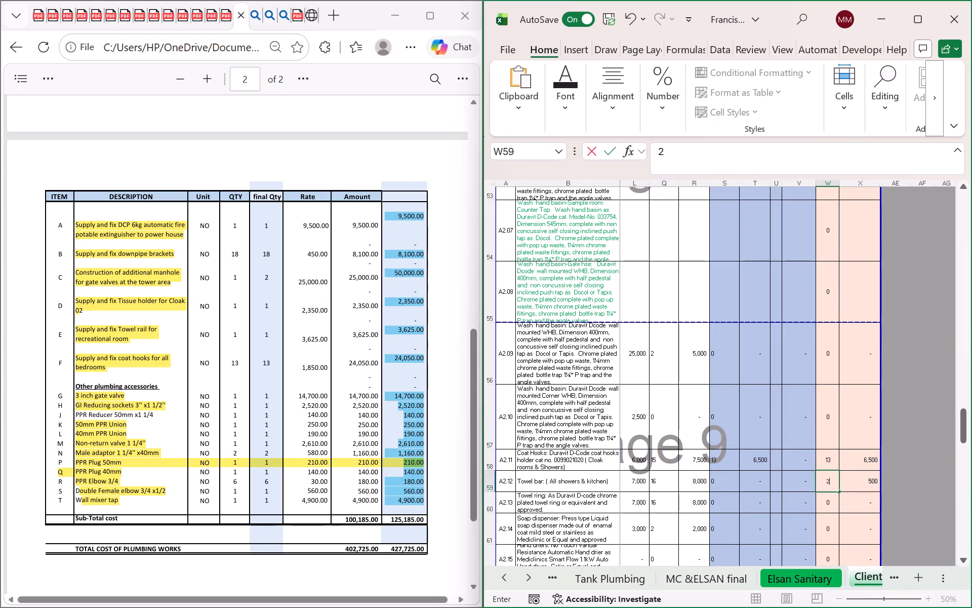
{"action": "left_click", "coordinate": [828, 515]}
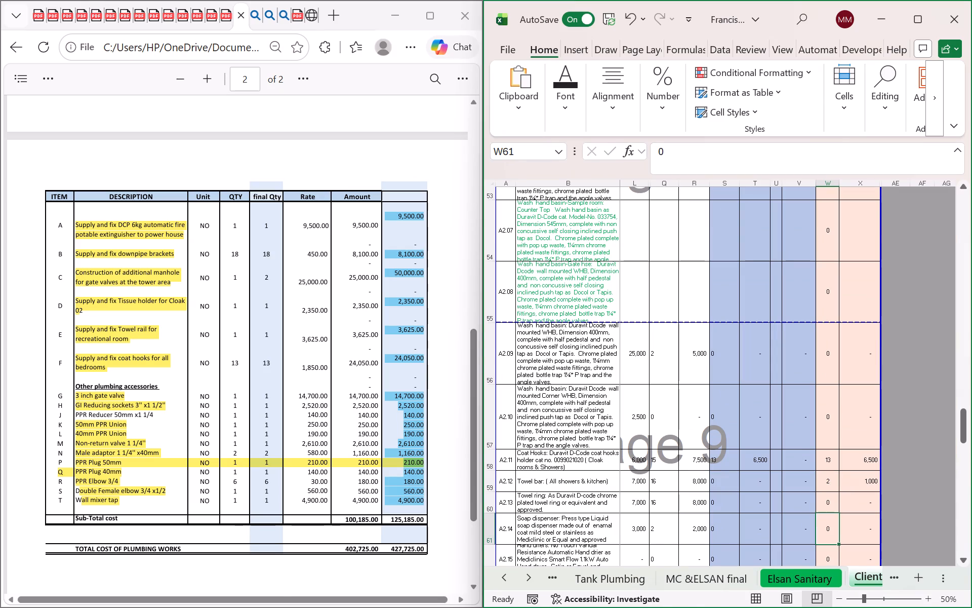
Check page 1 of the plumbing works final account PDF against the MC &ELSAN final and Elsan Sanitary sheets.
{"action": "scroll", "coordinate": [366, 407], "scroll_direction": "up", "scroll_amount": 3}
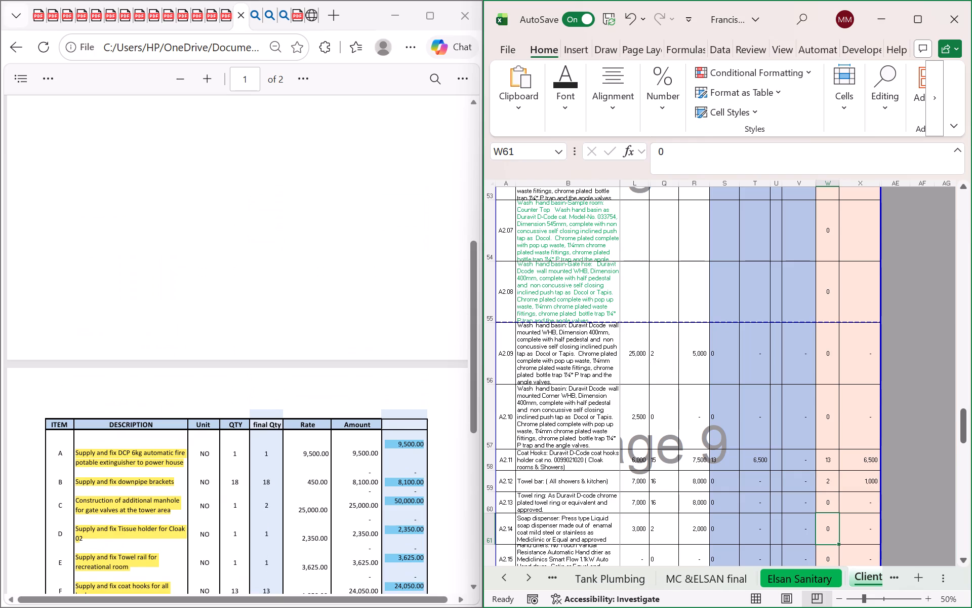
{"action": "scroll", "coordinate": [622, 449], "scroll_direction": "up", "scroll_amount": 9}
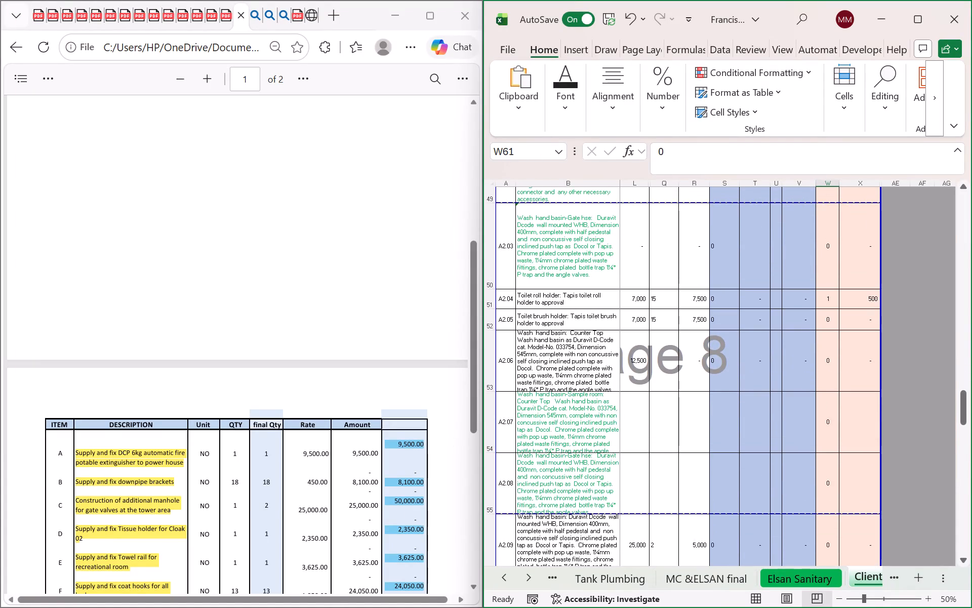
{"action": "scroll", "coordinate": [384, 436], "scroll_direction": "up", "scroll_amount": 5}
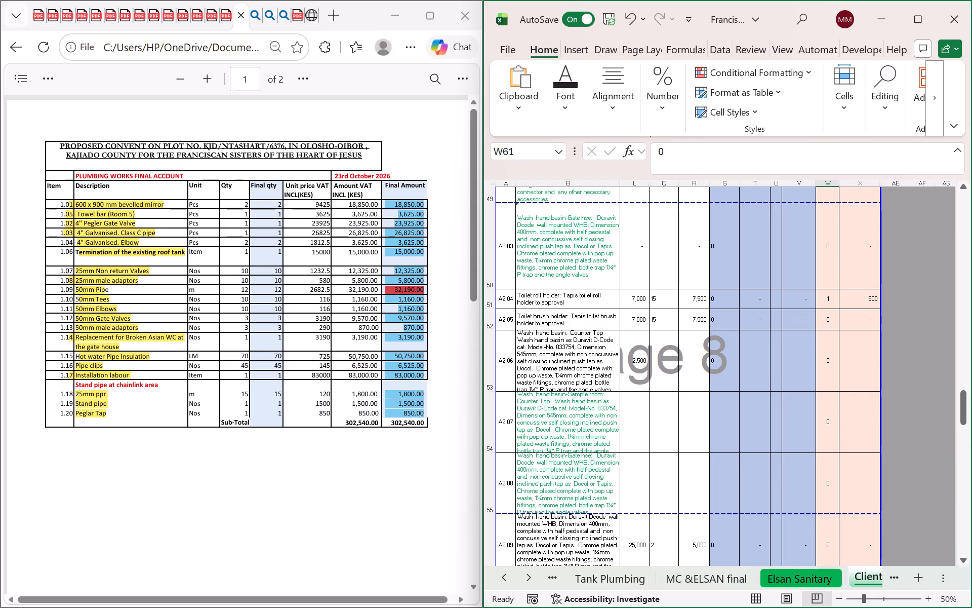
{"action": "left_click", "coordinate": [697, 574]}
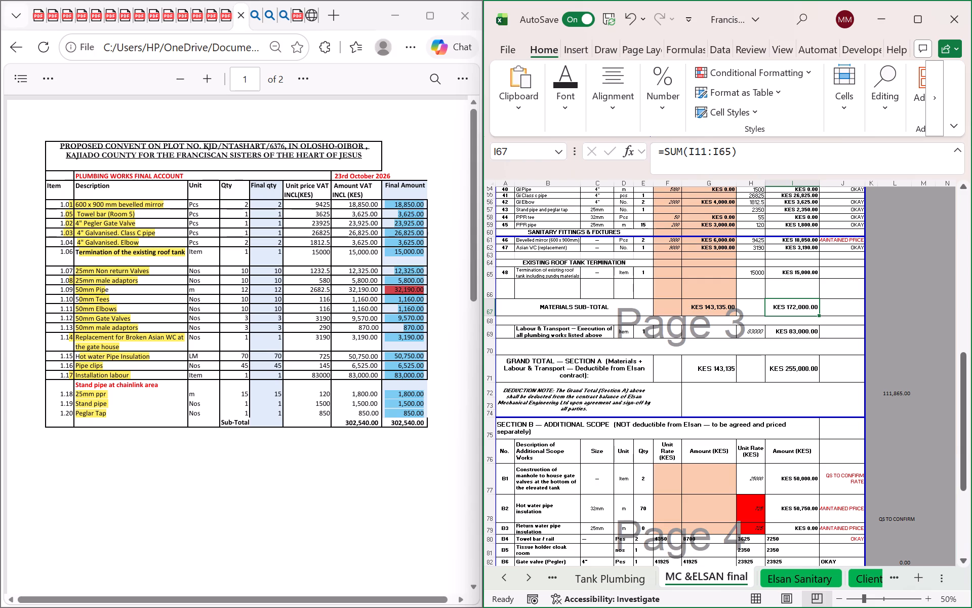
{"action": "left_click", "coordinate": [797, 582]}
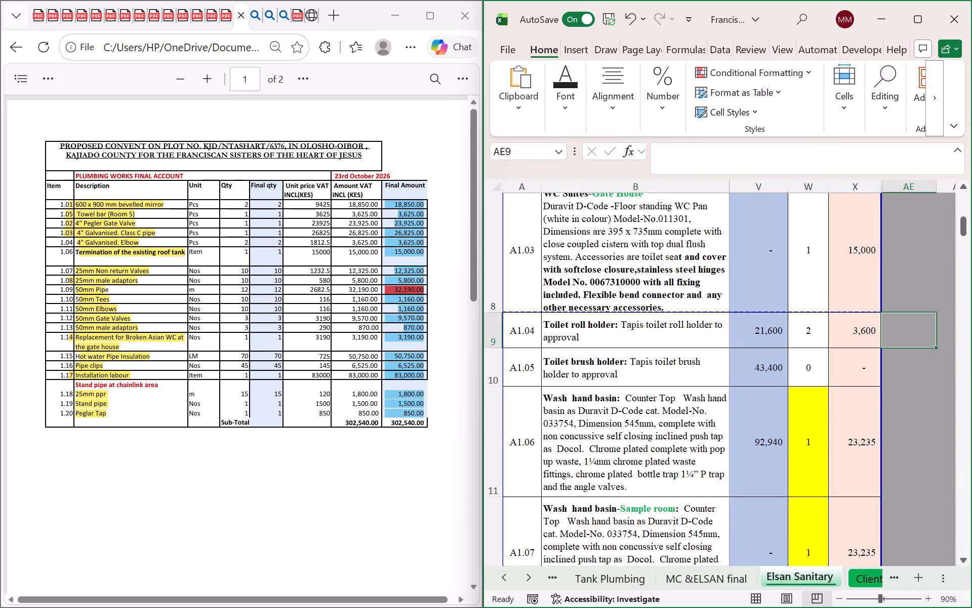
{"action": "scroll", "coordinate": [790, 406], "scroll_direction": "down", "scroll_amount": 10}
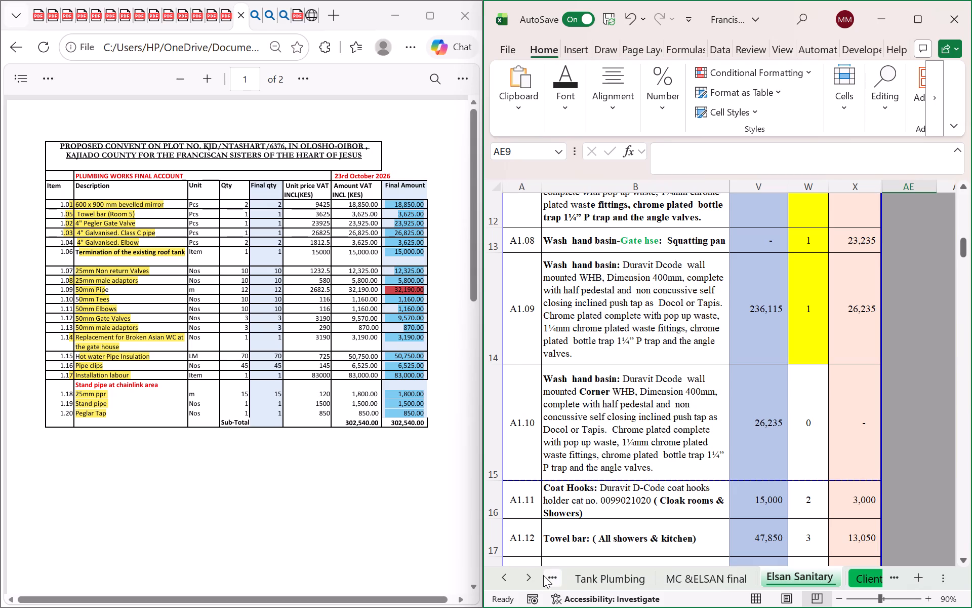
Return to the Final Account sheet at full window size and review the interim valuations and amounts recommended for certification.
{"action": "triple_click", "coordinate": [534, 576]}
{"action": "left_click", "coordinate": [534, 576]}
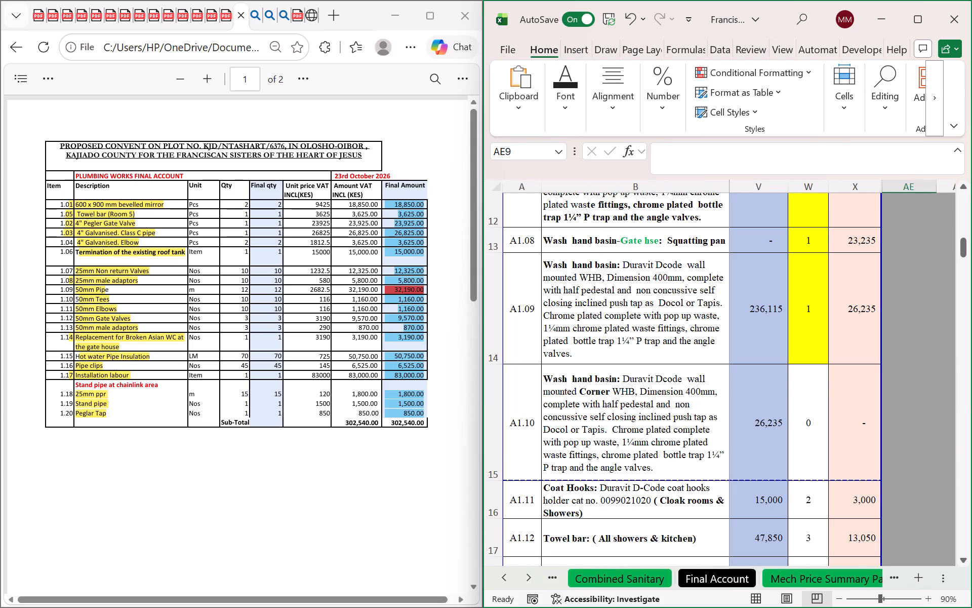
{"action": "left_click", "coordinate": [719, 573]}
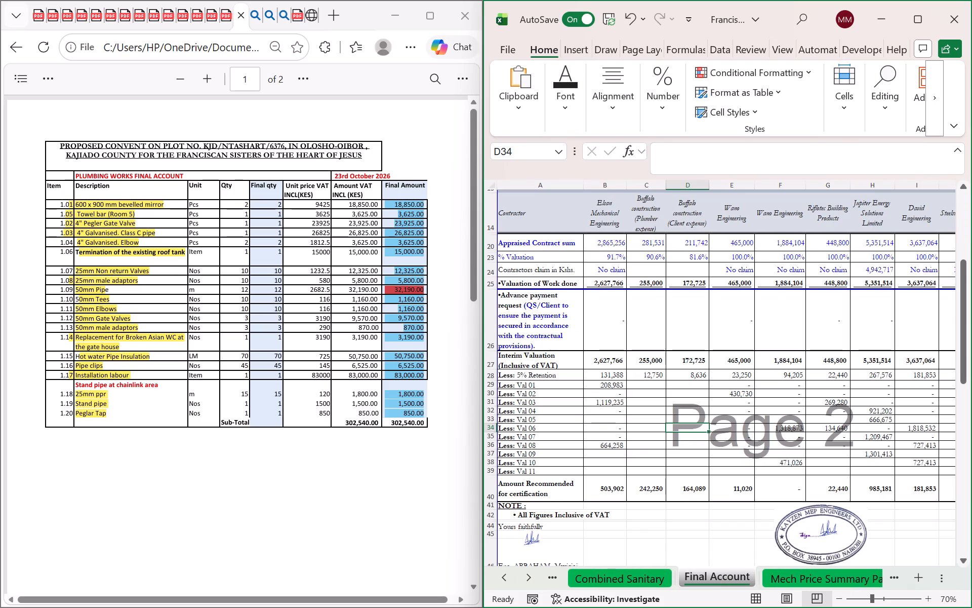
{"action": "left_click", "coordinate": [926, 12]}
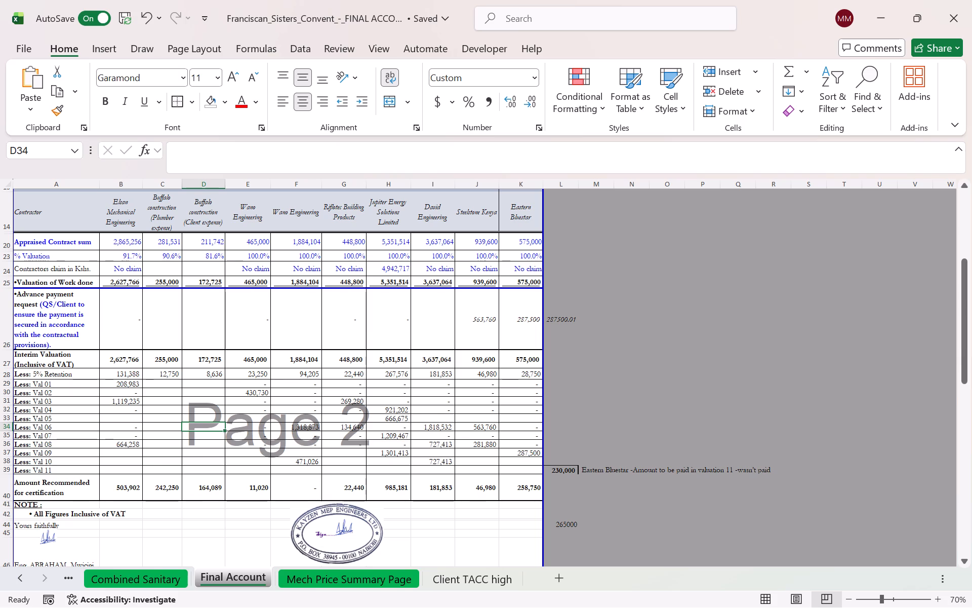
{"action": "scroll", "coordinate": [427, 458], "scroll_direction": "down", "scroll_amount": 4}
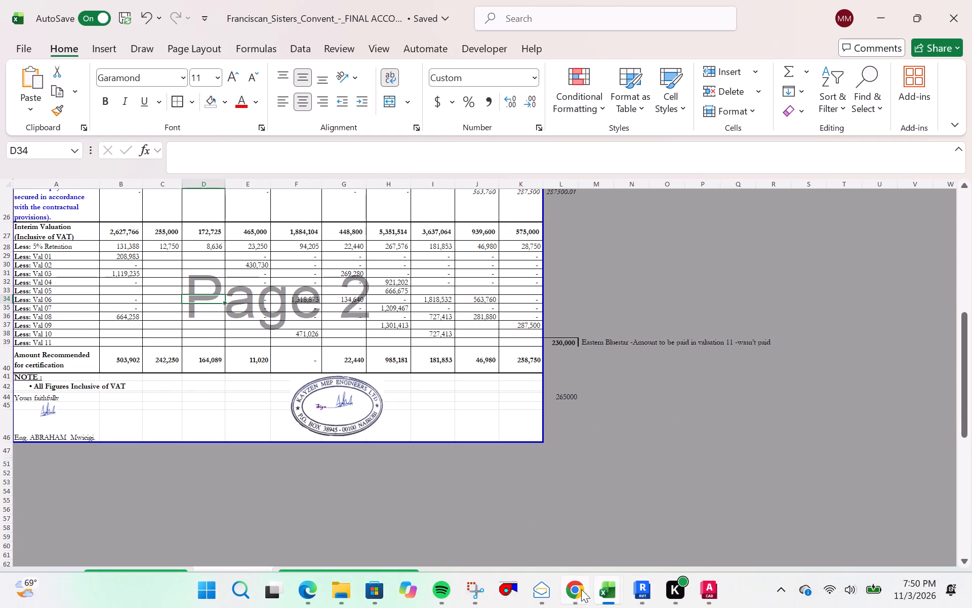
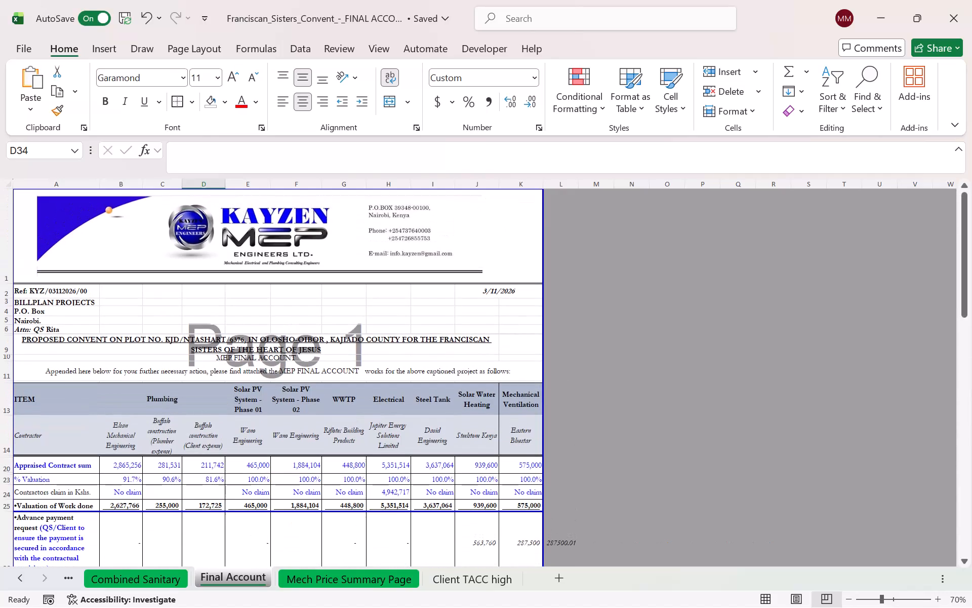
Review the Final Account sheet down to the signature block and check its second page in print preview.
{"action": "scroll", "coordinate": [359, 302], "scroll_direction": "down", "scroll_amount": 5}
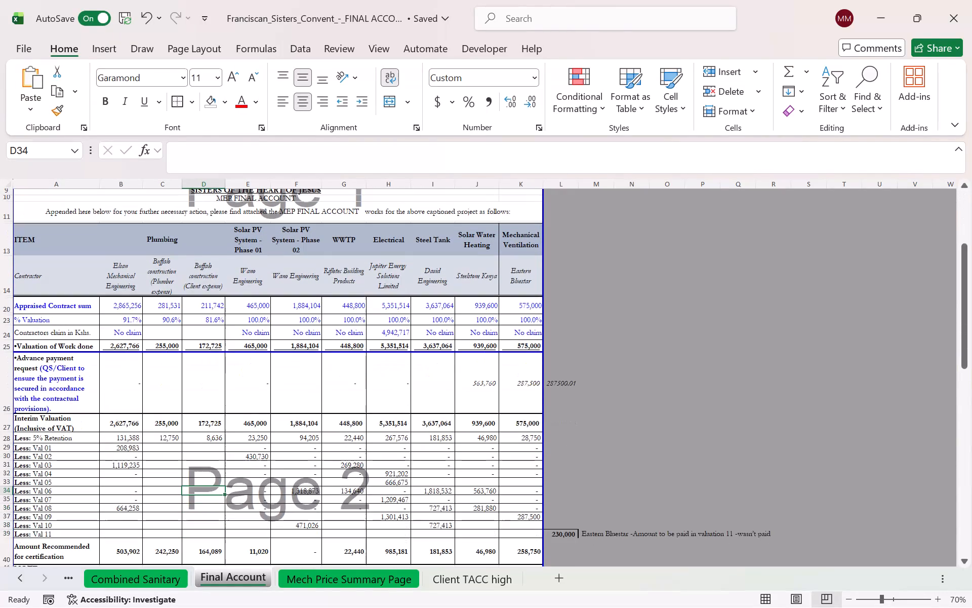
{"action": "scroll", "coordinate": [359, 302], "scroll_direction": "down", "scroll_amount": 3}
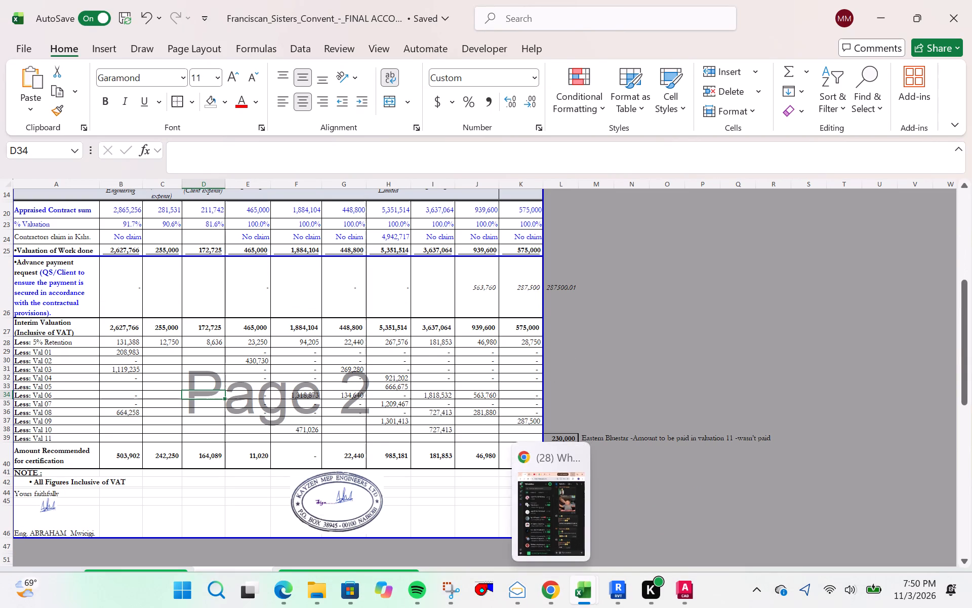
{"action": "key", "text": "ctrl+p"}
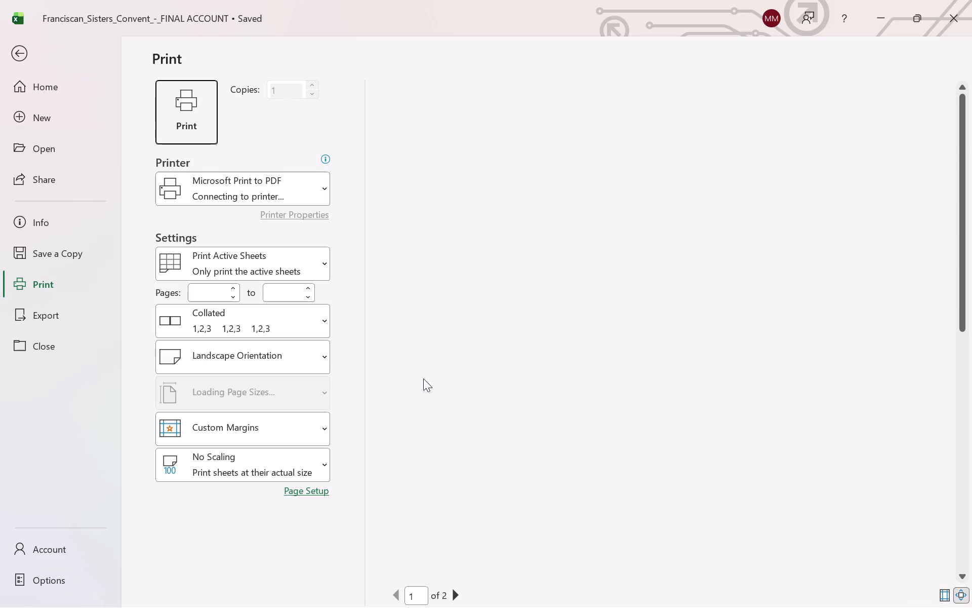
{"action": "scroll", "coordinate": [525, 355], "scroll_direction": "down", "scroll_amount": 1}
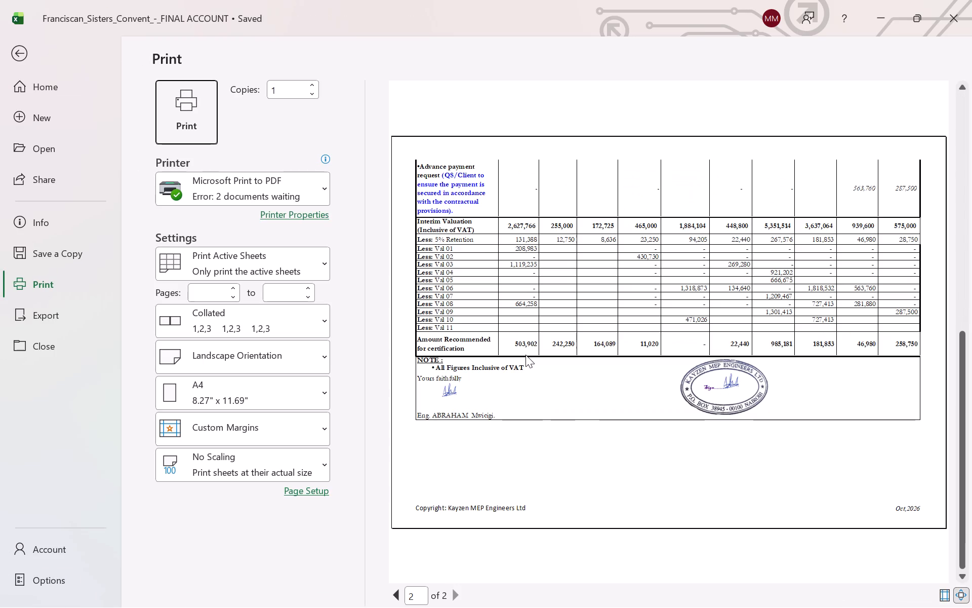
{"action": "left_click", "coordinate": [19, 47]}
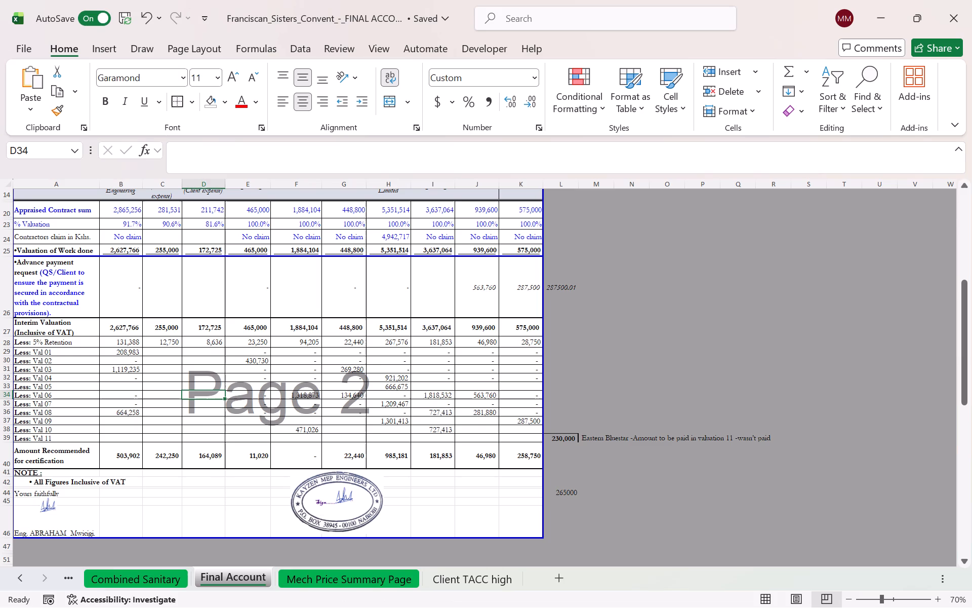
Apply thick outside borders to range A26:K46 on the Final Account sheet, from the advance payment row to the signature row.
{"action": "left_click_drag", "start_coordinate": [517, 522], "coordinate": [34, 271]}
{"action": "left_click", "coordinate": [191, 102]}
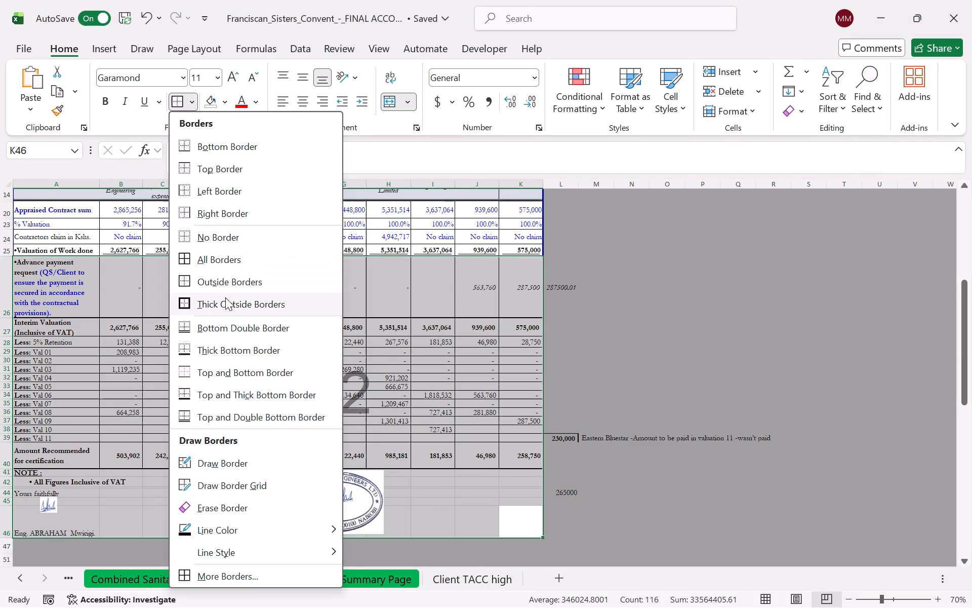
{"action": "left_click", "coordinate": [225, 297]}
{"action": "left_click", "coordinate": [487, 499]}
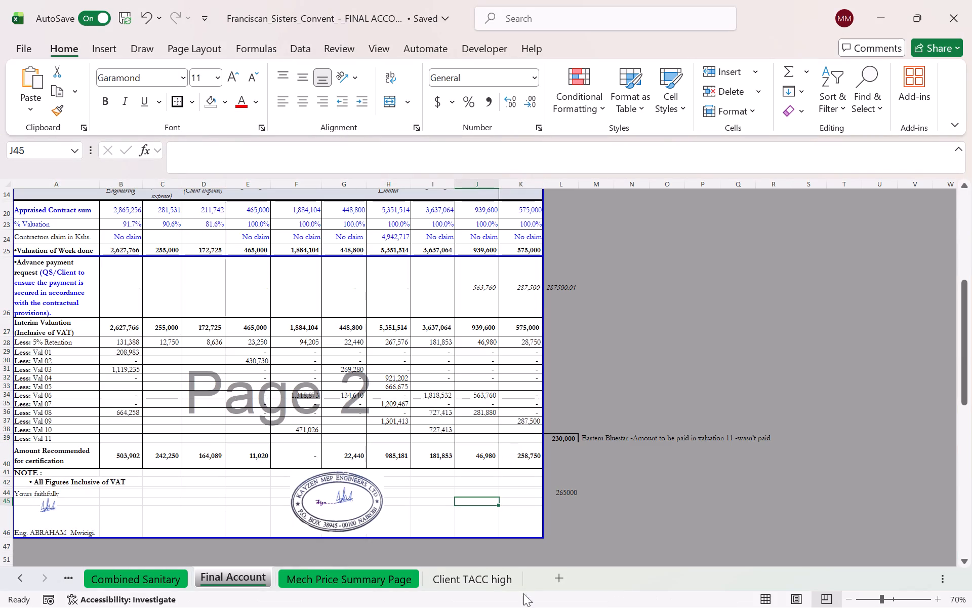
Check both pages of the Mech Price Summary Page sheet in print preview.
{"action": "left_click", "coordinate": [380, 579]}
{"action": "scroll", "coordinate": [329, 403], "scroll_direction": "up", "scroll_amount": 5}
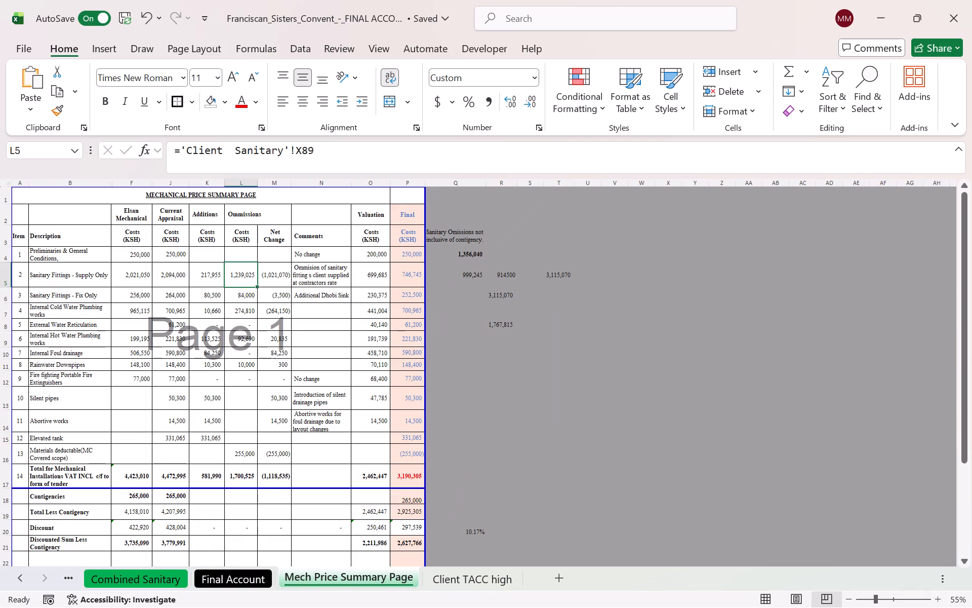
{"action": "key", "text": "ctrl+p"}
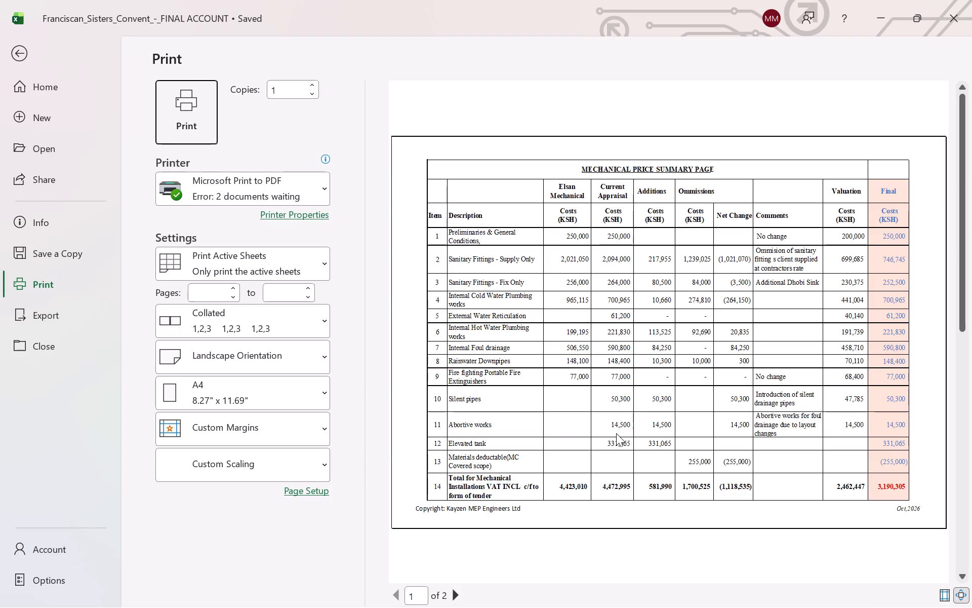
{"action": "scroll", "coordinate": [620, 428], "scroll_direction": "down", "scroll_amount": 1}
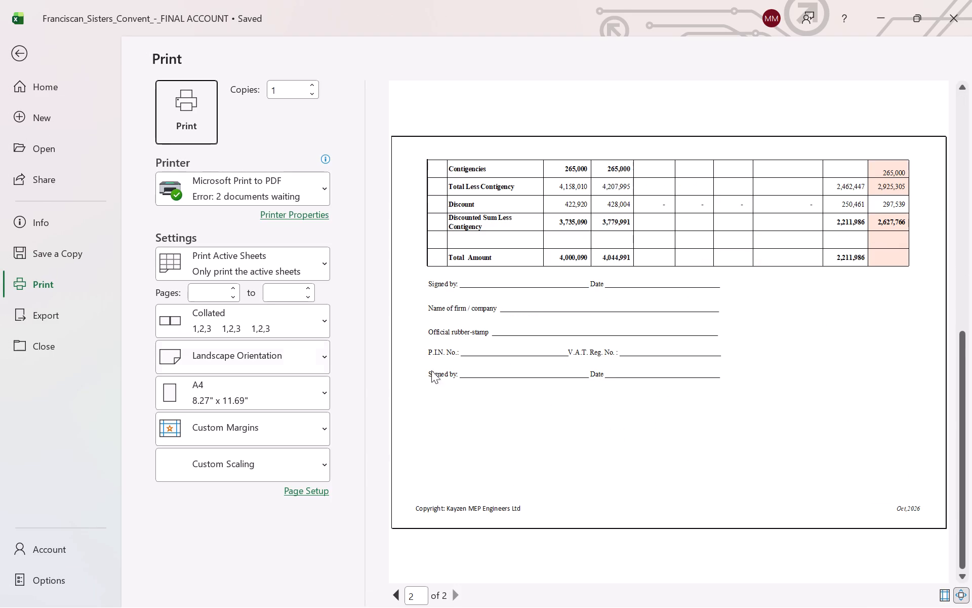
{"action": "left_click", "coordinate": [12, 53]}
Check the sum of the Elsan Mechanical Engineering deductions and recommended amount, B28:B40, against the interim valuation on the Final Account sheet.
{"action": "left_click", "coordinate": [247, 579]}
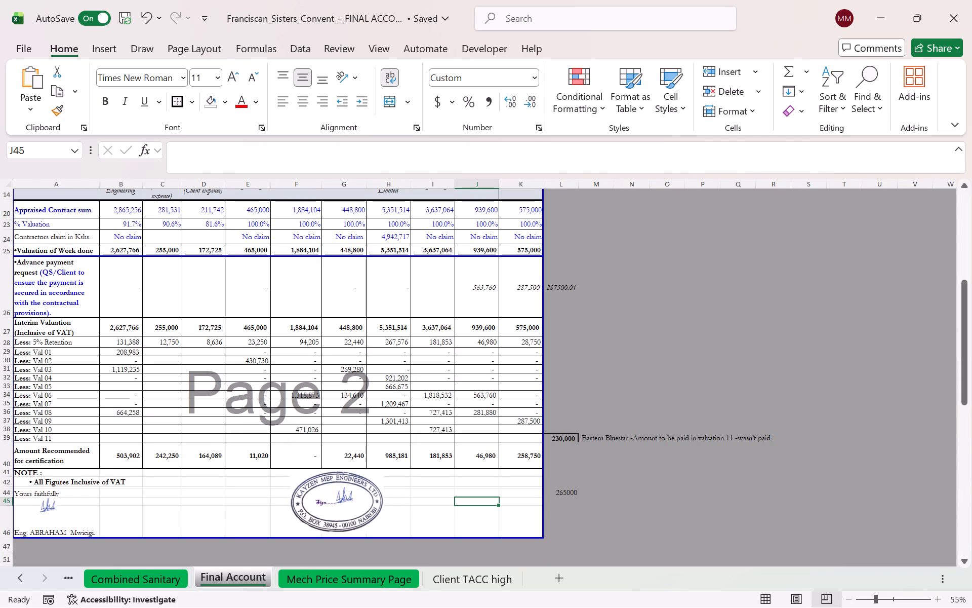
{"action": "left_click_drag", "start_coordinate": [122, 458], "coordinate": [121, 336]}
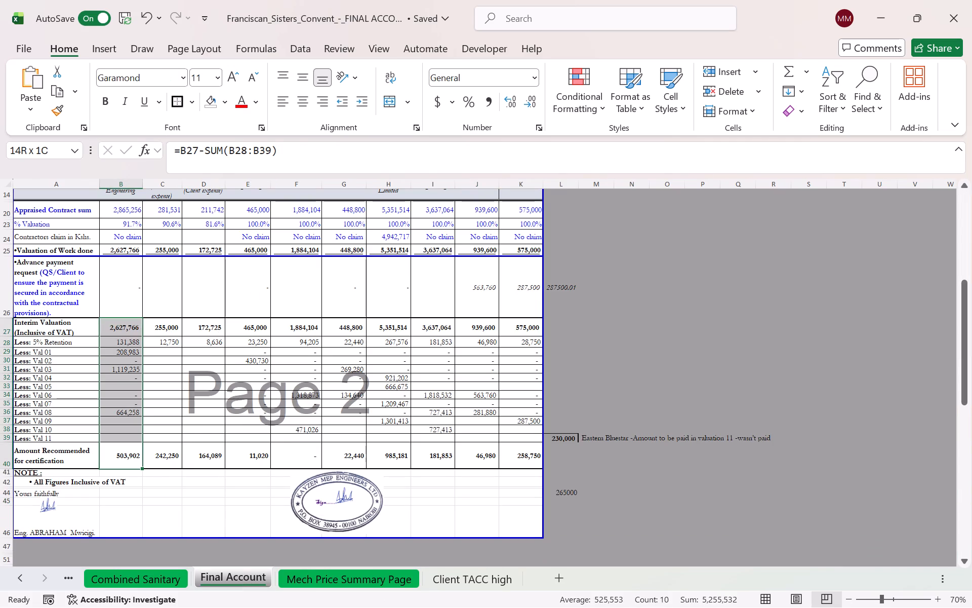
{"action": "left_click_drag", "start_coordinate": [121, 336], "coordinate": [117, 346]}
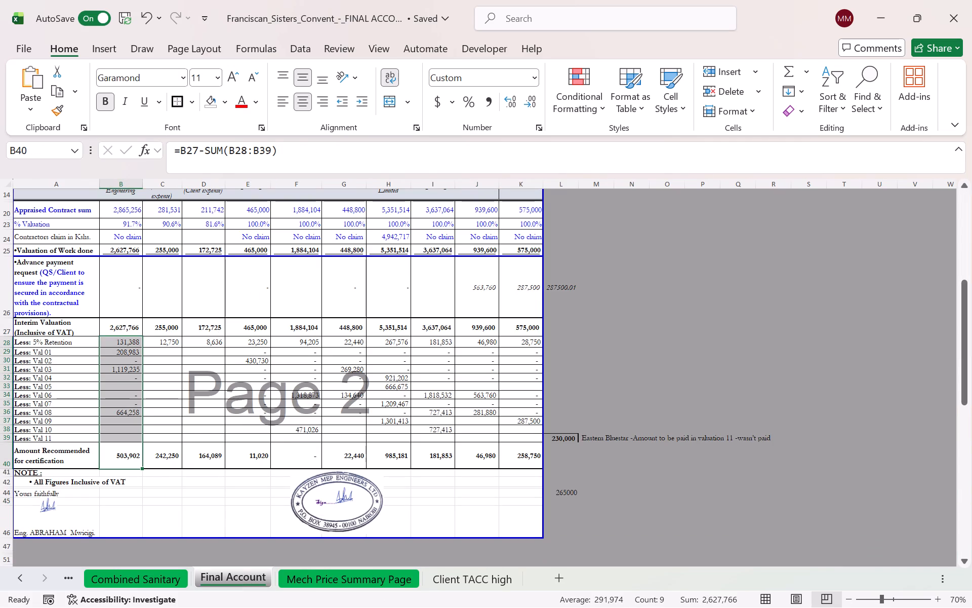
{"action": "key", "text": "Escape"}
{"action": "left_click", "coordinate": [181, 416]}
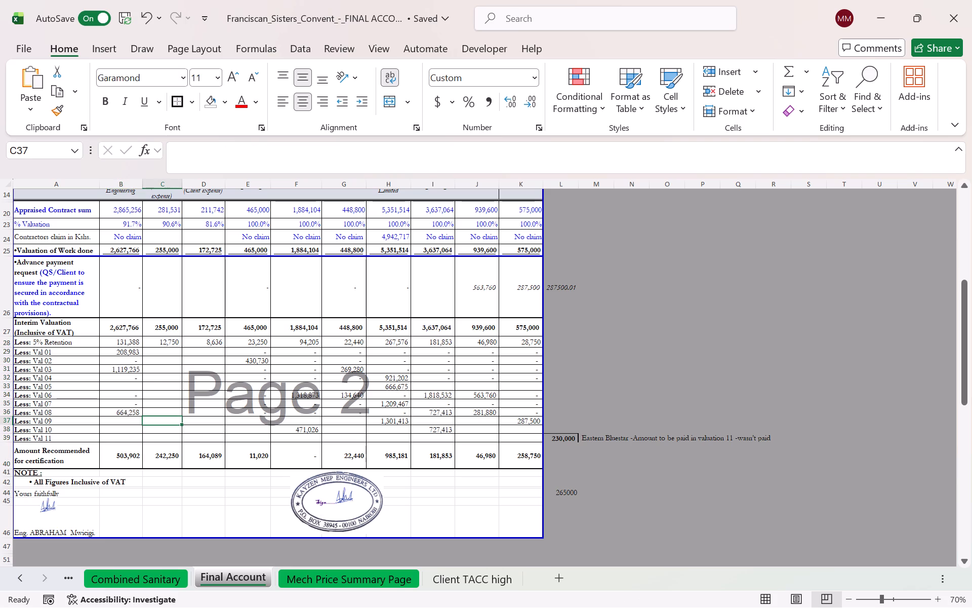
Check the Mech Price Summary Page print preview again and print the sheet with Microsoft Print to PDF.
{"action": "left_click", "coordinate": [321, 580]}
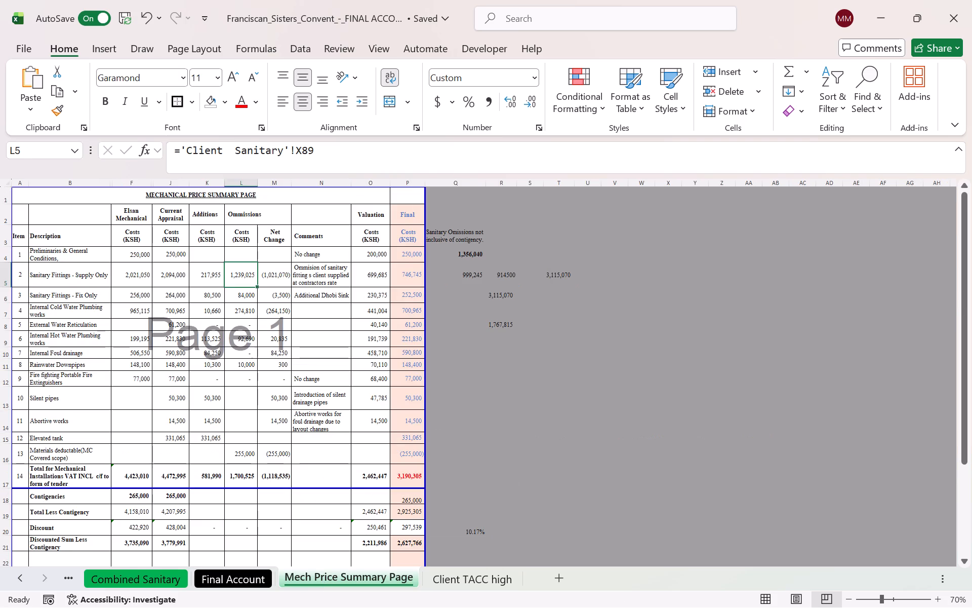
{"action": "scroll", "coordinate": [334, 394], "scroll_direction": "down", "scroll_amount": 3}
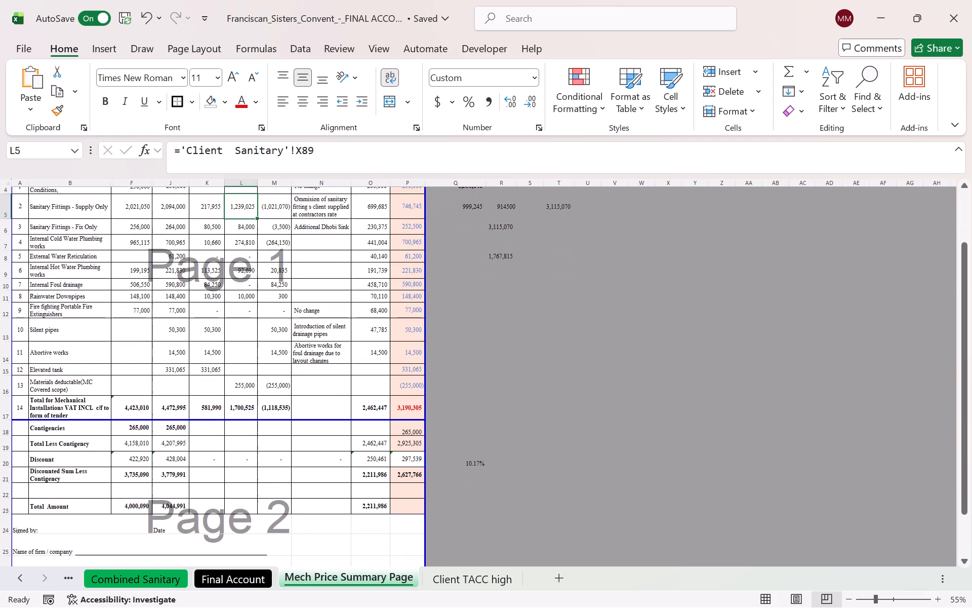
{"action": "key", "text": "ctrl+p"}
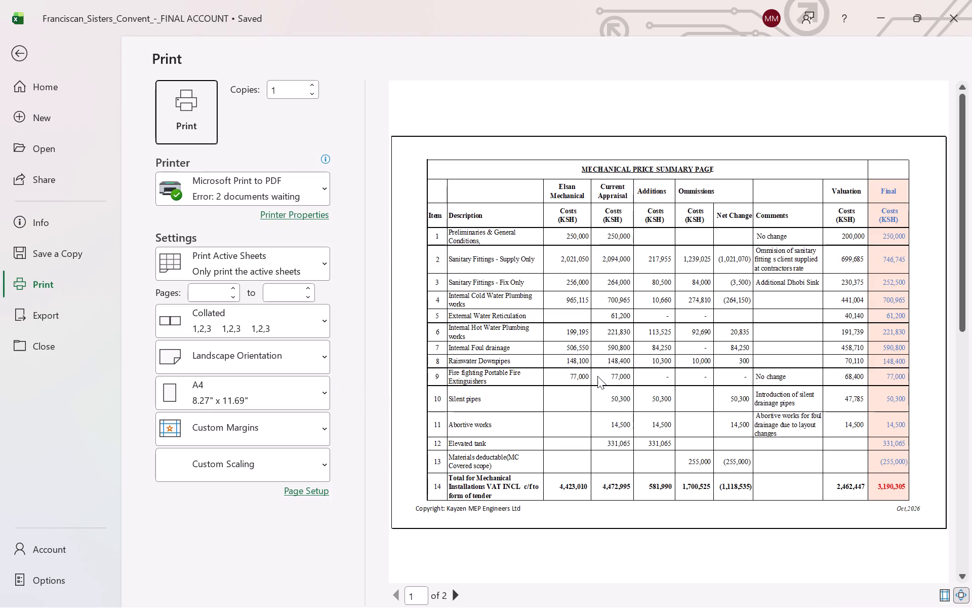
{"action": "scroll", "coordinate": [598, 375], "scroll_direction": "down", "scroll_amount": 1}
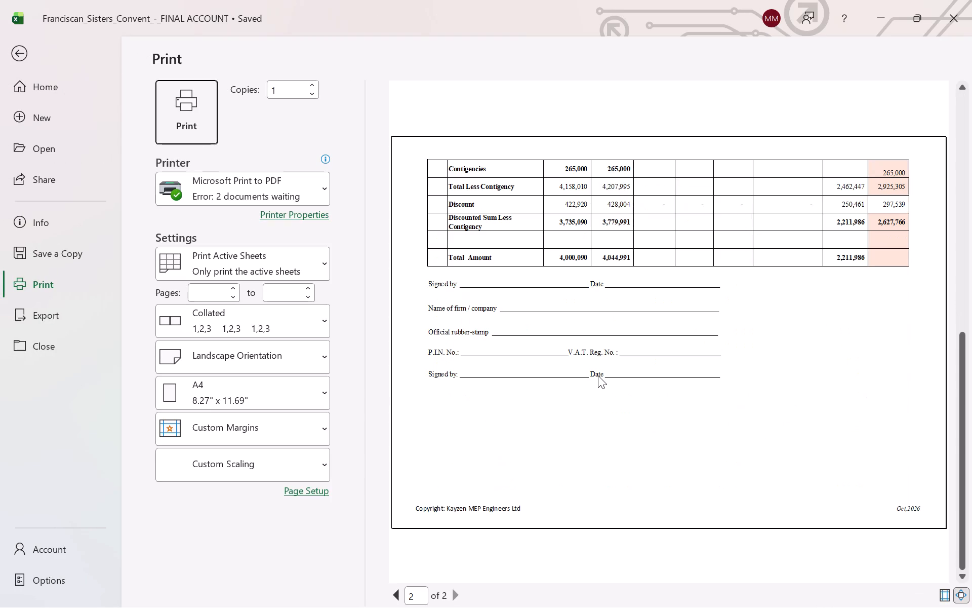
{"action": "left_click", "coordinate": [191, 112]}
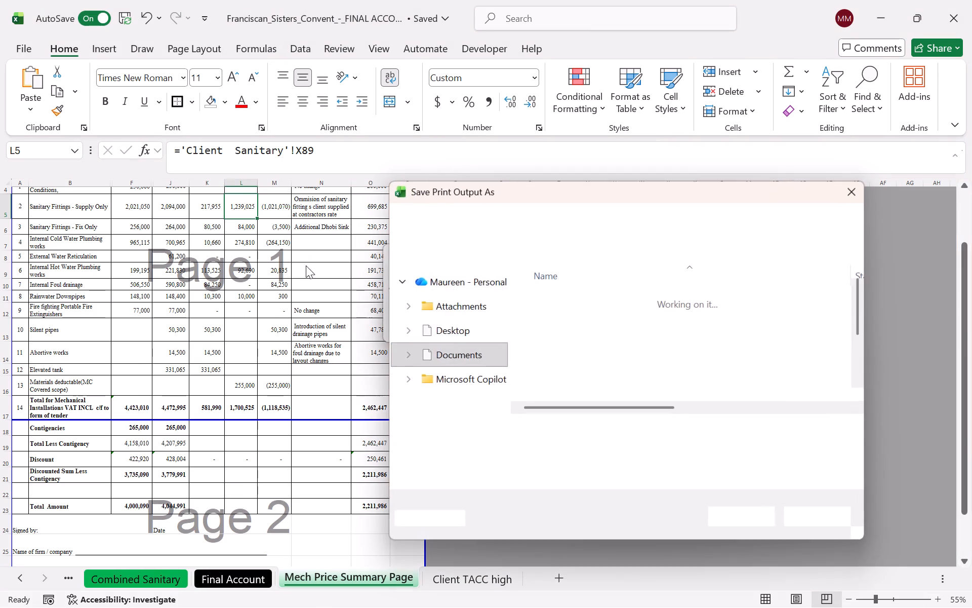
Base the PDF's file name on the existing FINAL Documentation 23_10_2026 file, inserting Account to give Franciscan_Sisters_Convent_FINAL Account Documentation.
{"action": "scroll", "coordinate": [619, 327], "scroll_direction": "down", "scroll_amount": 1}
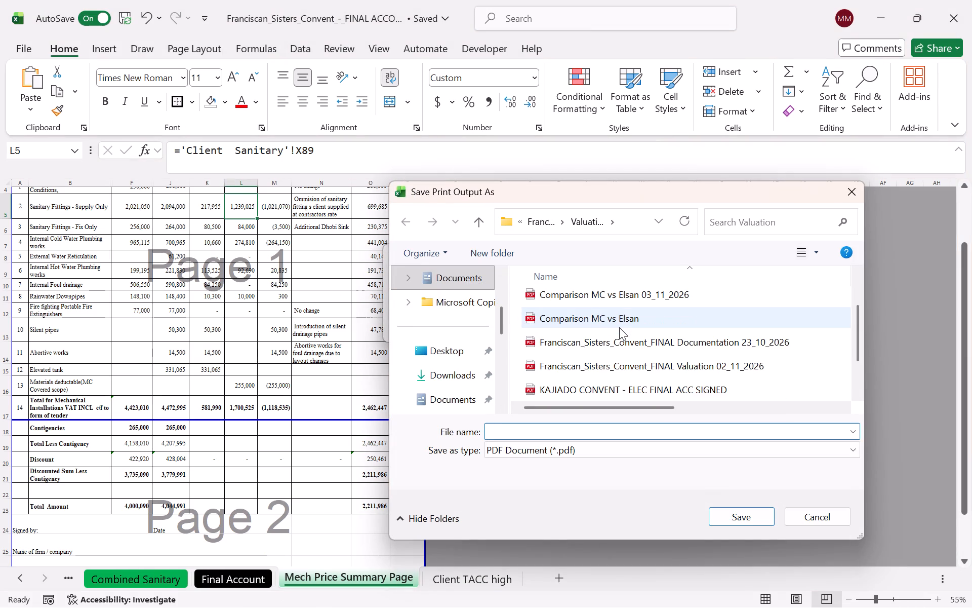
{"action": "left_click", "coordinate": [623, 347]}
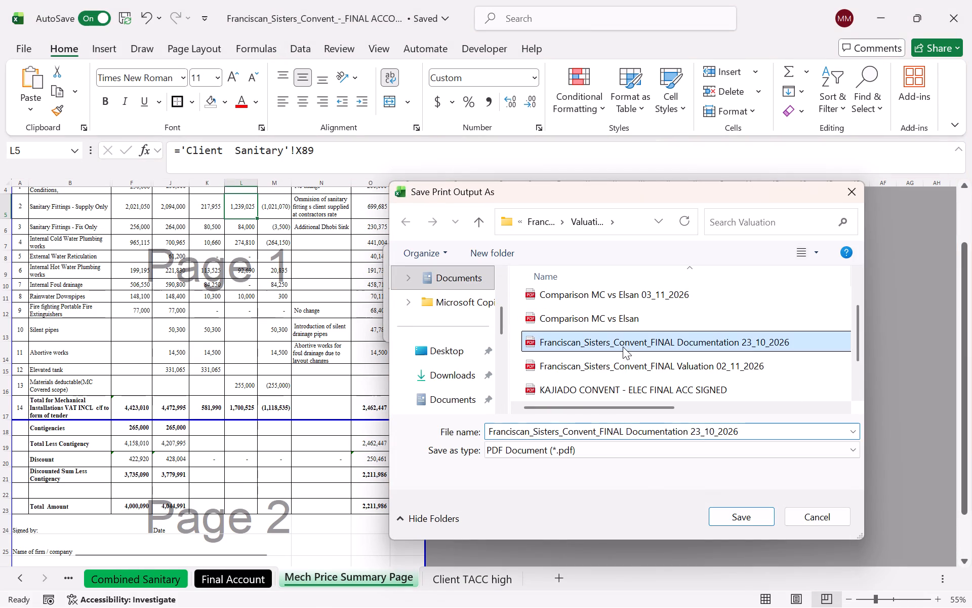
{"action": "left_click", "coordinate": [626, 432]}
{"action": "left_click", "coordinate": [626, 432]}
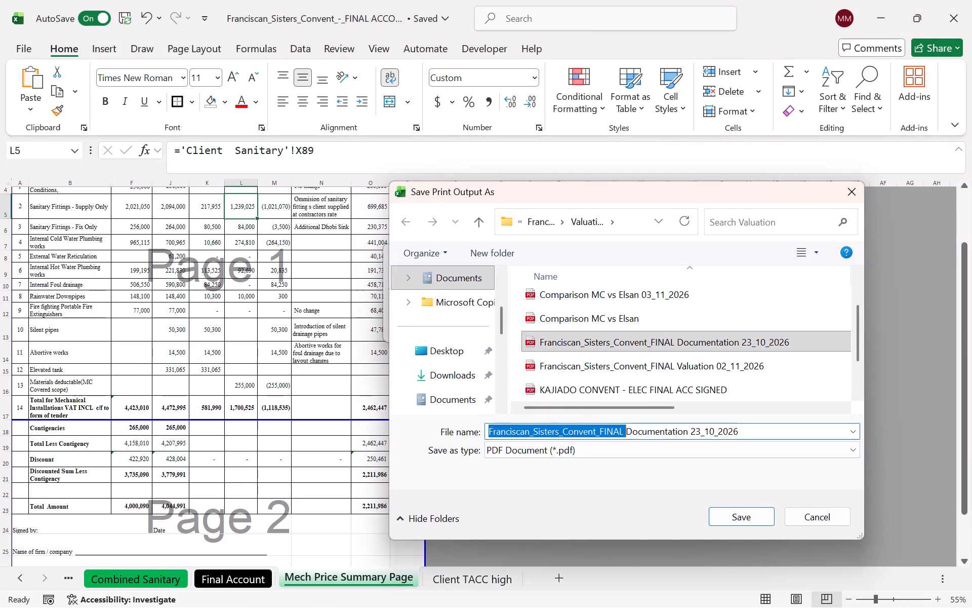
{"action": "key", "text": "space"}
{"action": "key", "text": "ctrl+z"}
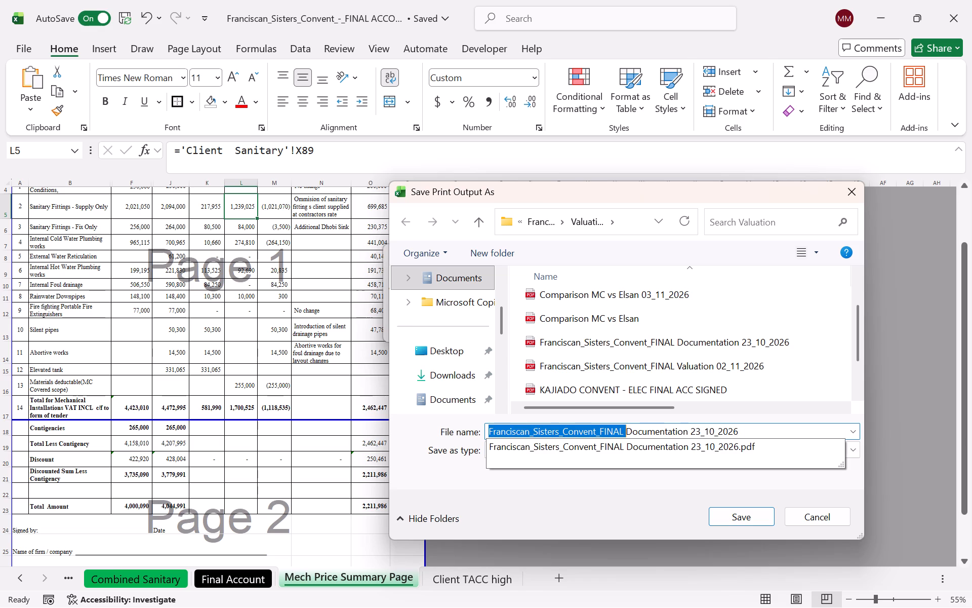
{"action": "left_click", "coordinate": [626, 432]}
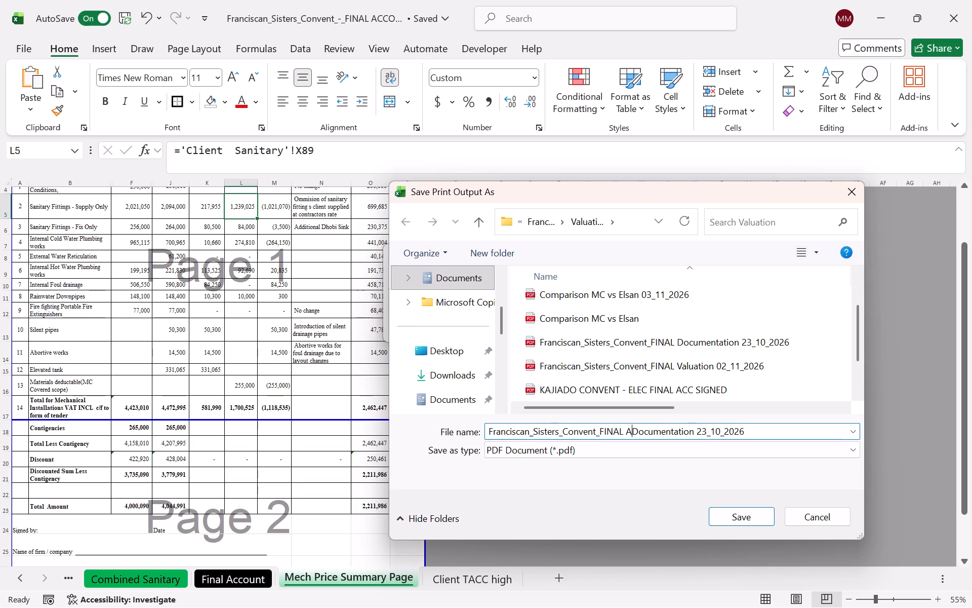
{"action": "type", "text": "ccount"}
{"action": "key", "text": "space"}
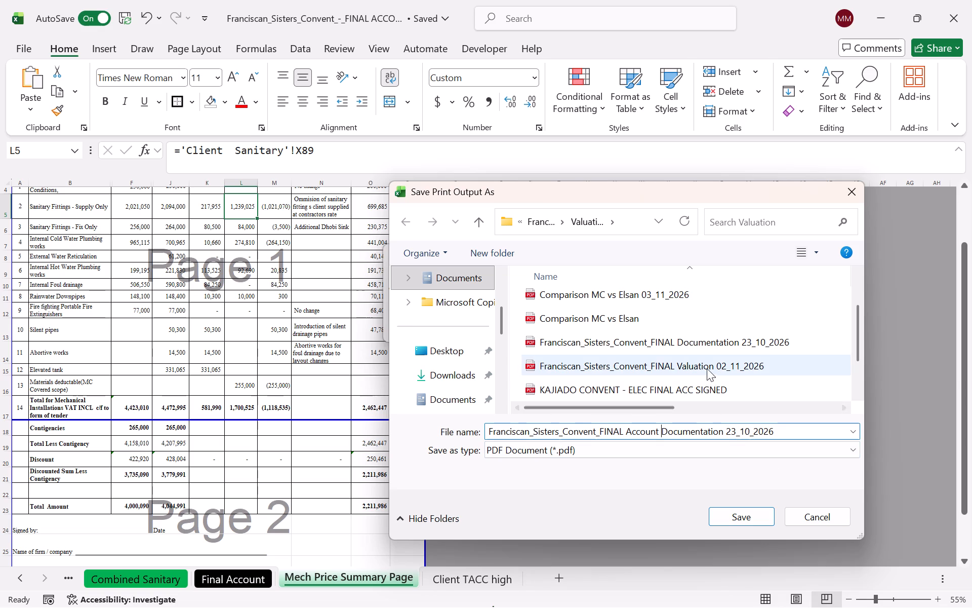
Change the date in the PDF's file name to 03_11_2026 and save it in the Valuation folder.
{"action": "scroll", "coordinate": [707, 364], "scroll_direction": "down", "scroll_amount": 2}
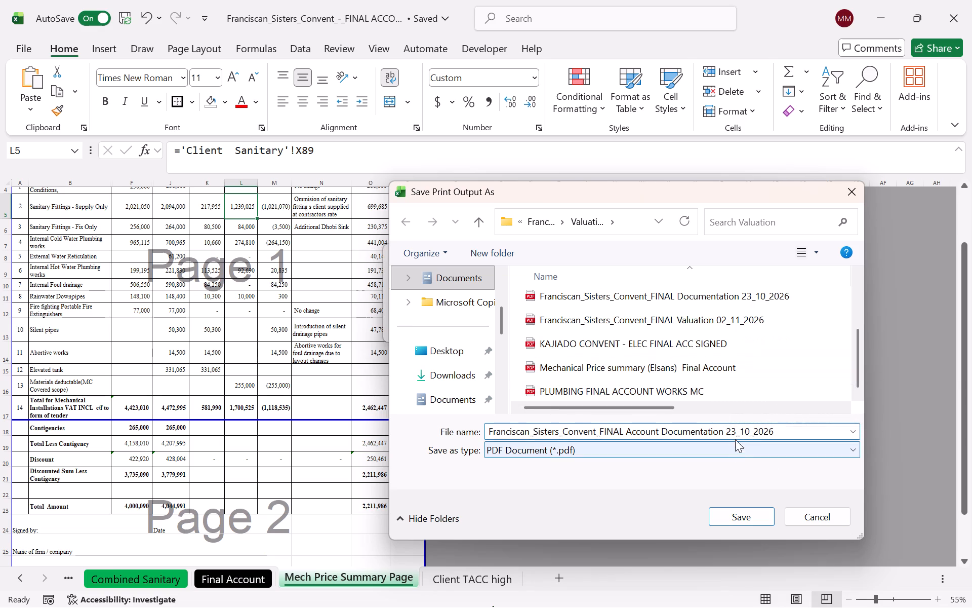
{"action": "left_click", "coordinate": [736, 431]}
{"action": "key", "text": "BackSpace"}
{"action": "key", "text": "BackSpace"}
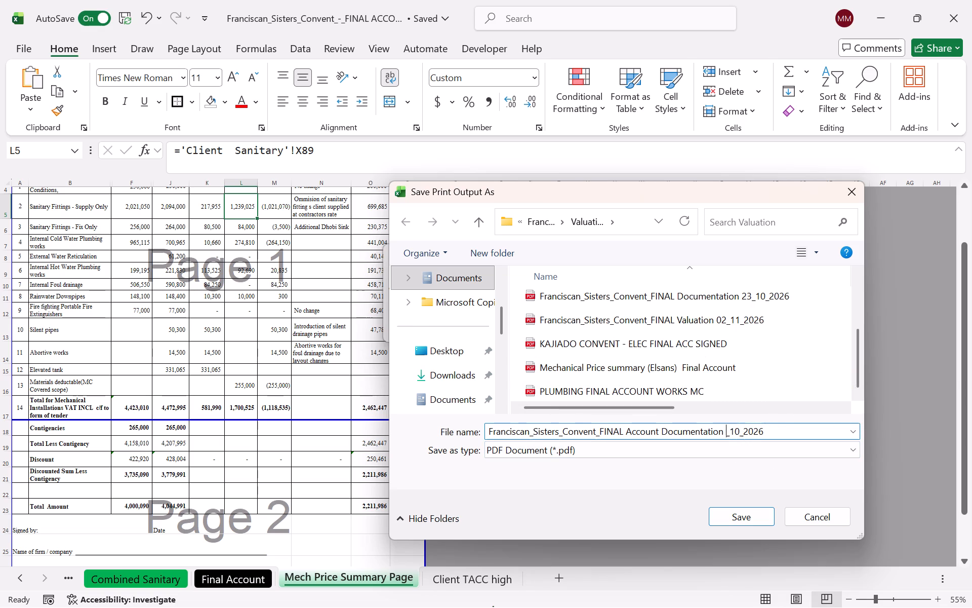
{"action": "key", "text": "1"}
{"action": "key", "text": "1"}
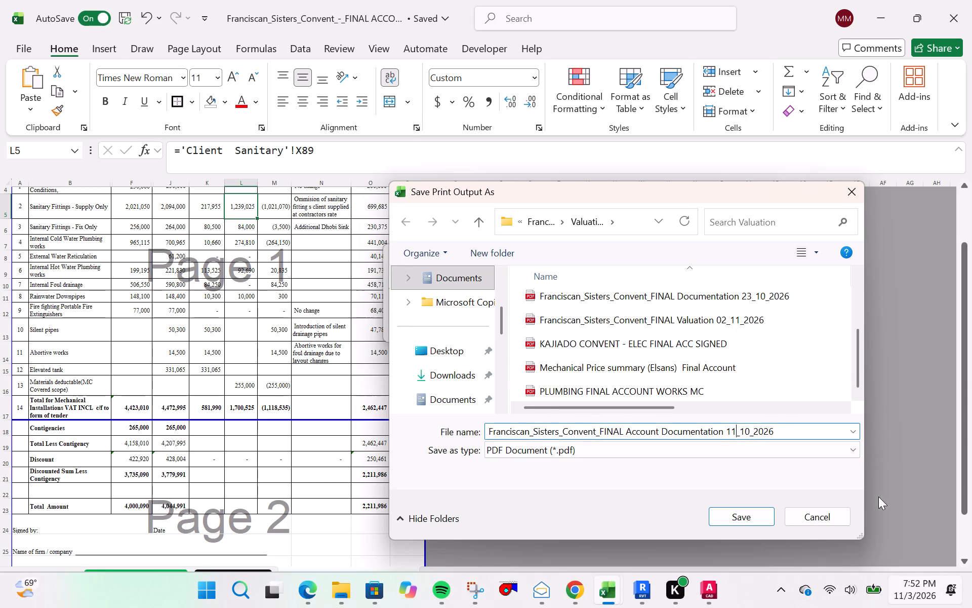
{"action": "left_click", "coordinate": [751, 430]}
{"action": "key", "text": "BackSpace"}
{"action": "key", "text": "BackSpace"}
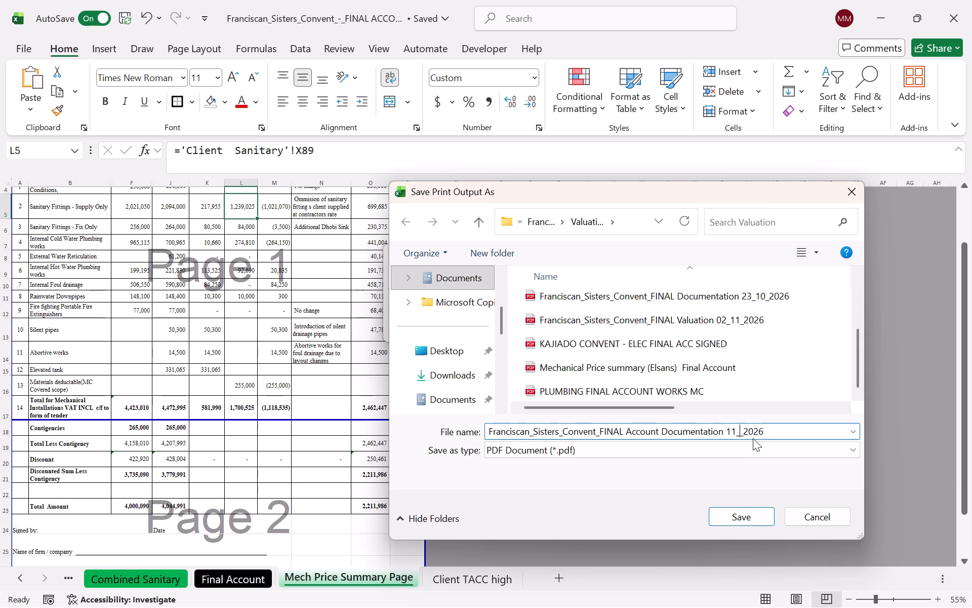
{"action": "key", "text": "BackSpace"}
{"action": "left_click", "coordinate": [726, 432]}
{"action": "type", "text": "03"}
{"action": "key", "text": "shift+underscore"}
{"action": "left_click", "coordinate": [739, 518]}
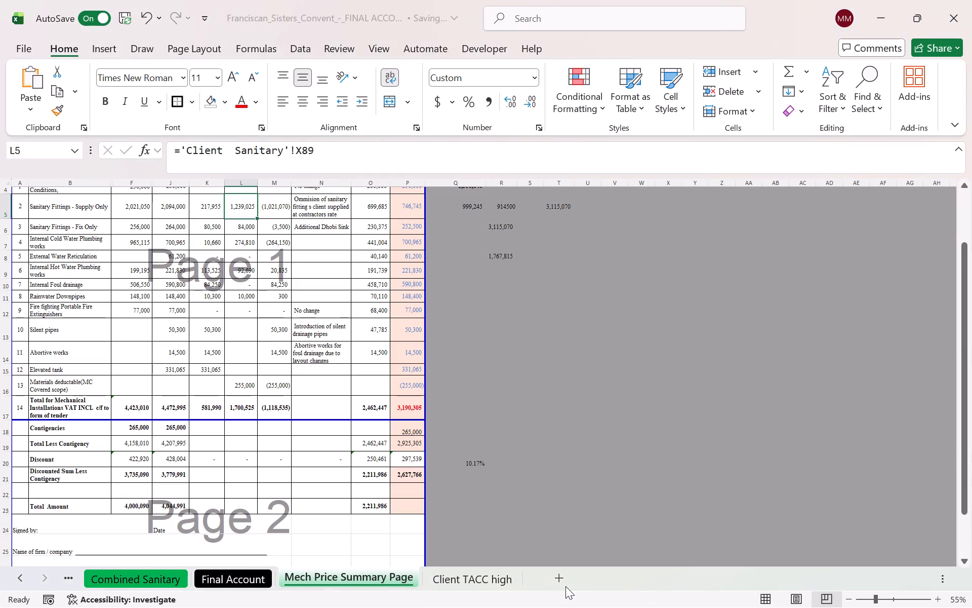
Check both pages of the Final Account sheet in the print preview and print the sheet with Microsoft Print to PDF.
{"action": "left_click", "coordinate": [240, 584]}
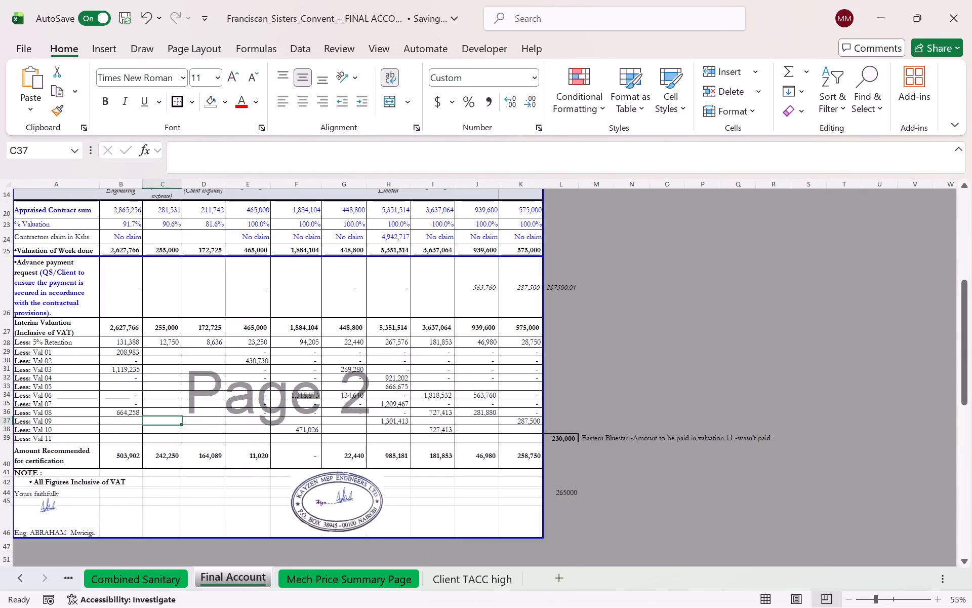
{"action": "scroll", "coordinate": [363, 390], "scroll_direction": "up", "scroll_amount": 11}
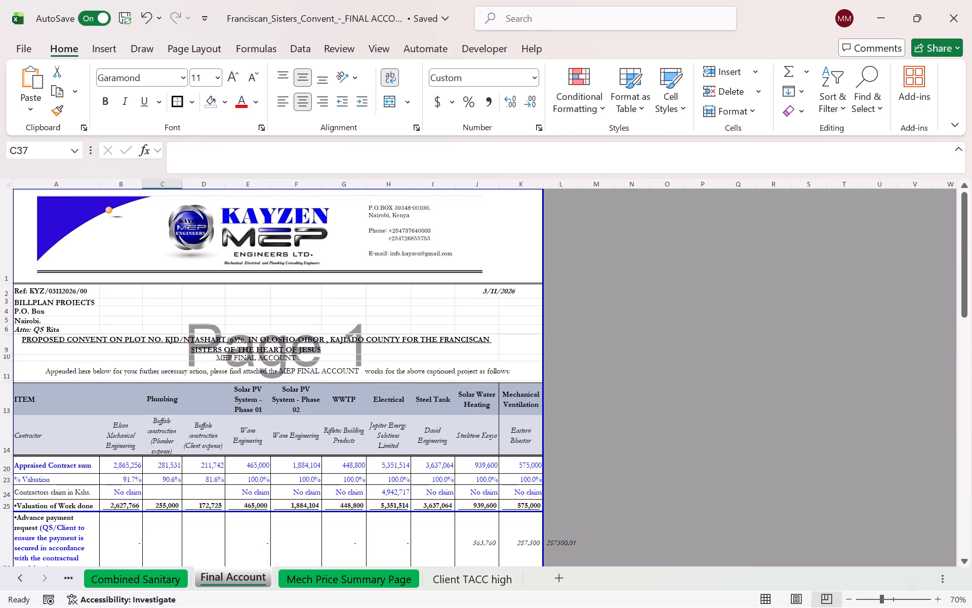
{"action": "key", "text": "ctrl+p"}
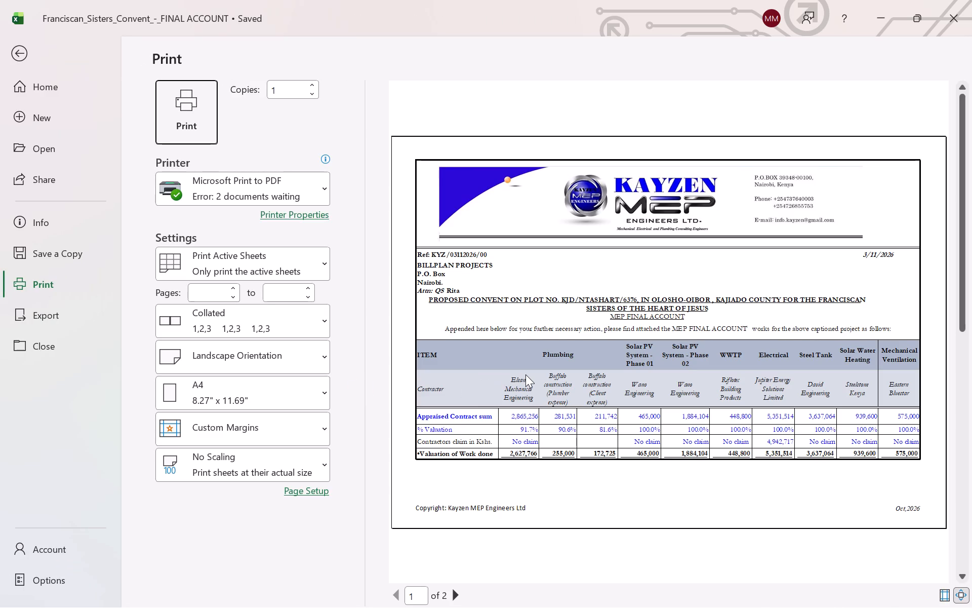
{"action": "scroll", "coordinate": [525, 374], "scroll_direction": "down", "scroll_amount": 1}
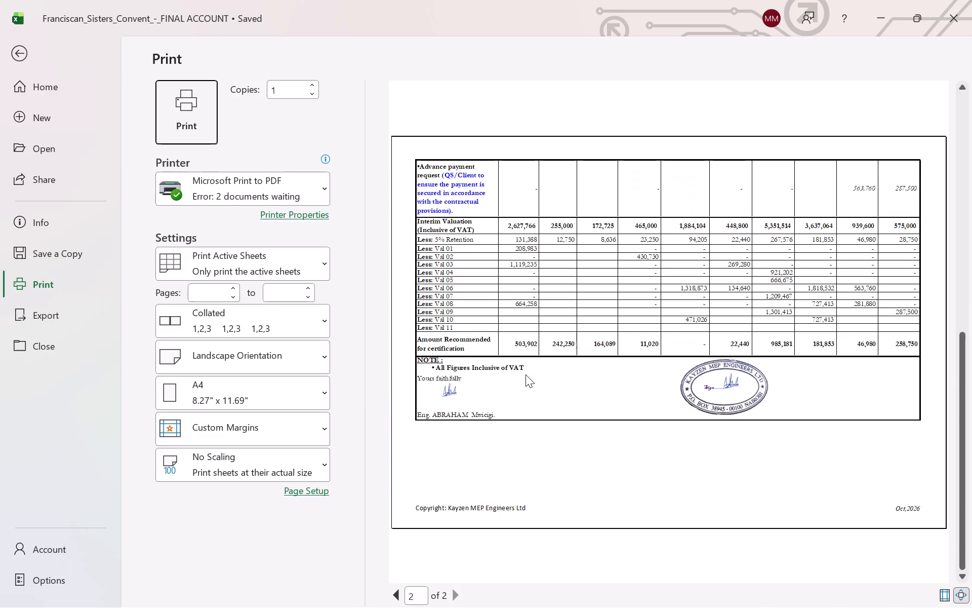
{"action": "left_click", "coordinate": [181, 122]}
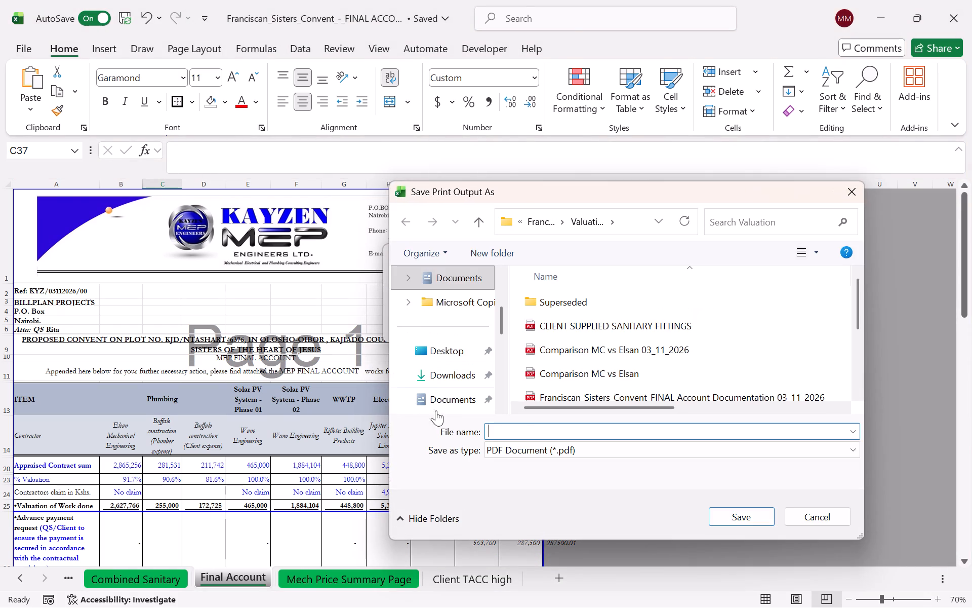
Save the PDF as Franciscan_Sisters_Convent_FINAL Account Documentation 03_11_2026 001 in the Valuation folder, basing the name on the existing 03_11_2026 file.
{"action": "scroll", "coordinate": [570, 364], "scroll_direction": "down", "scroll_amount": 1}
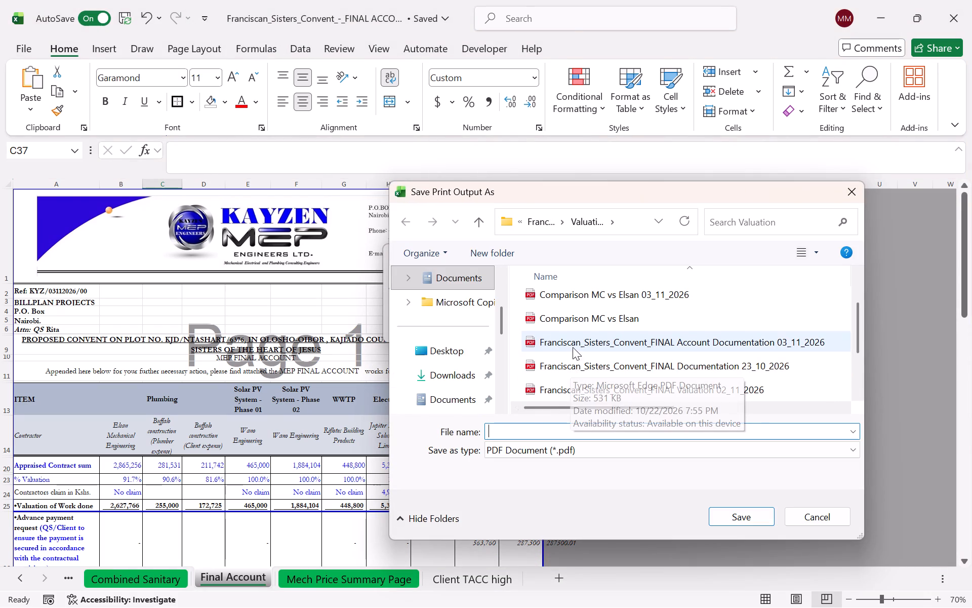
{"action": "left_click", "coordinate": [573, 346]}
{"action": "left_click", "coordinate": [783, 427]}
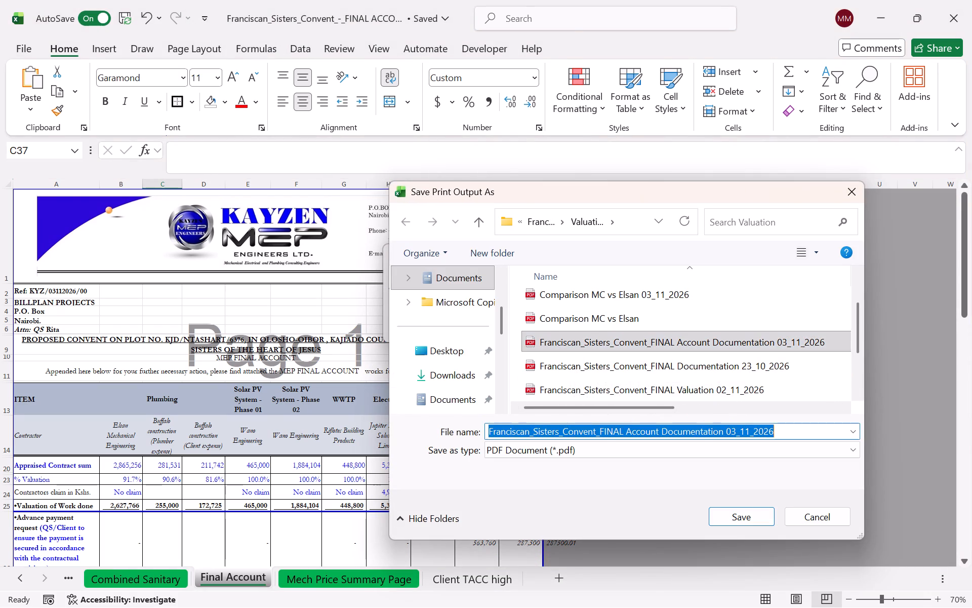
{"action": "left_click", "coordinate": [784, 428]}
{"action": "key", "text": "space"}
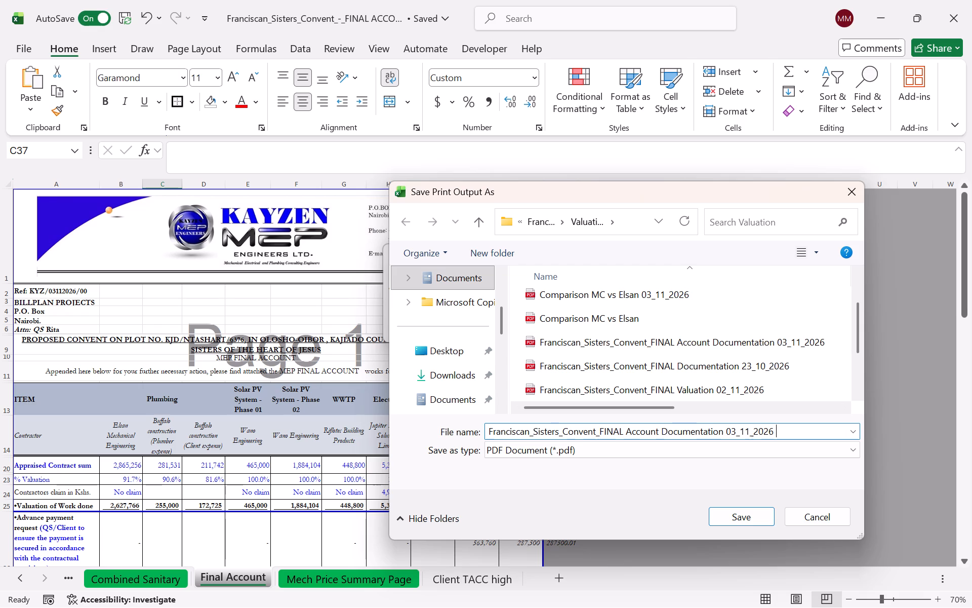
{"action": "type", "text": "001"}
{"action": "left_click", "coordinate": [757, 511]}
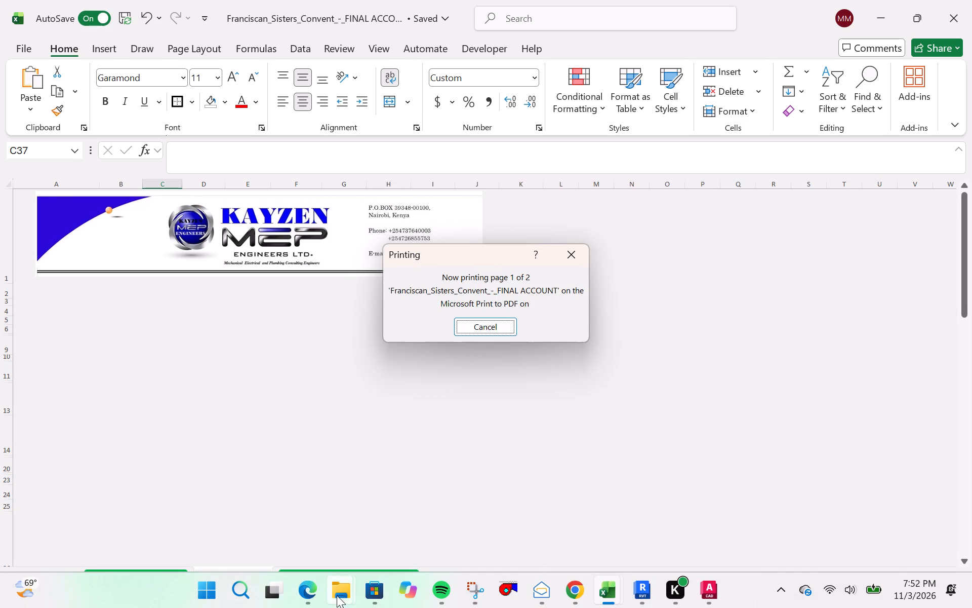
Switch to File Explorer.
{"action": "left_click", "coordinate": [337, 594]}
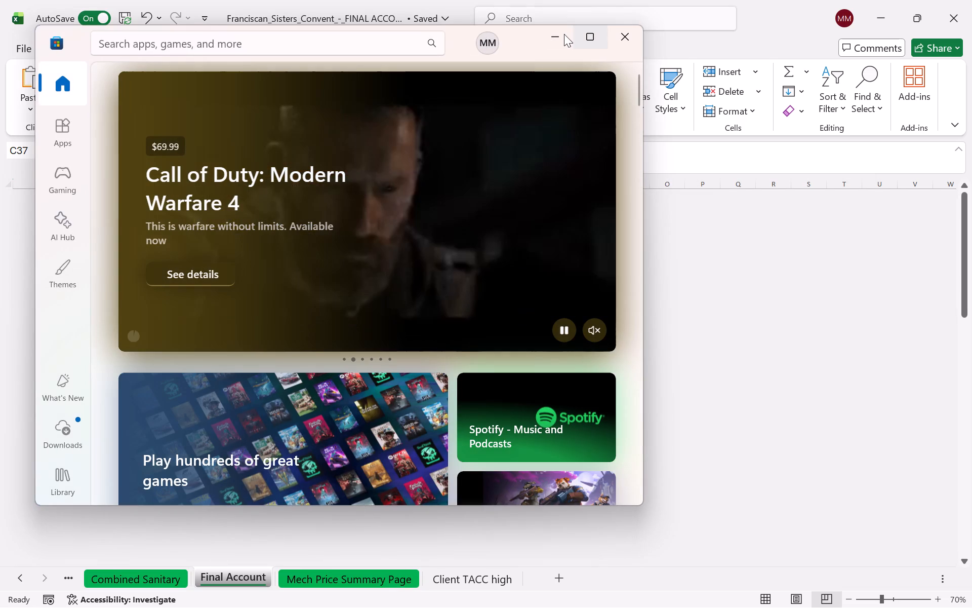
{"action": "left_click", "coordinate": [563, 34]}
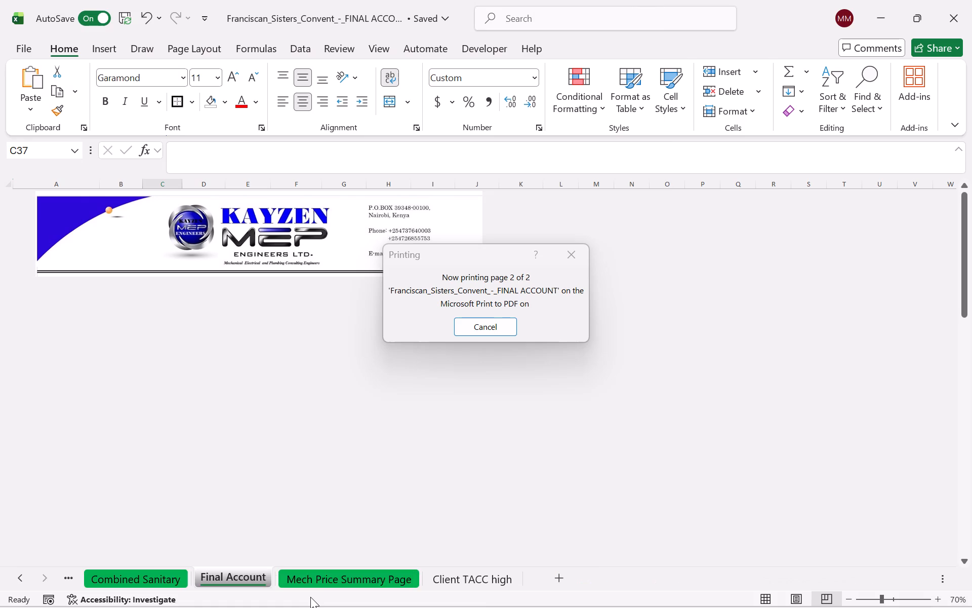
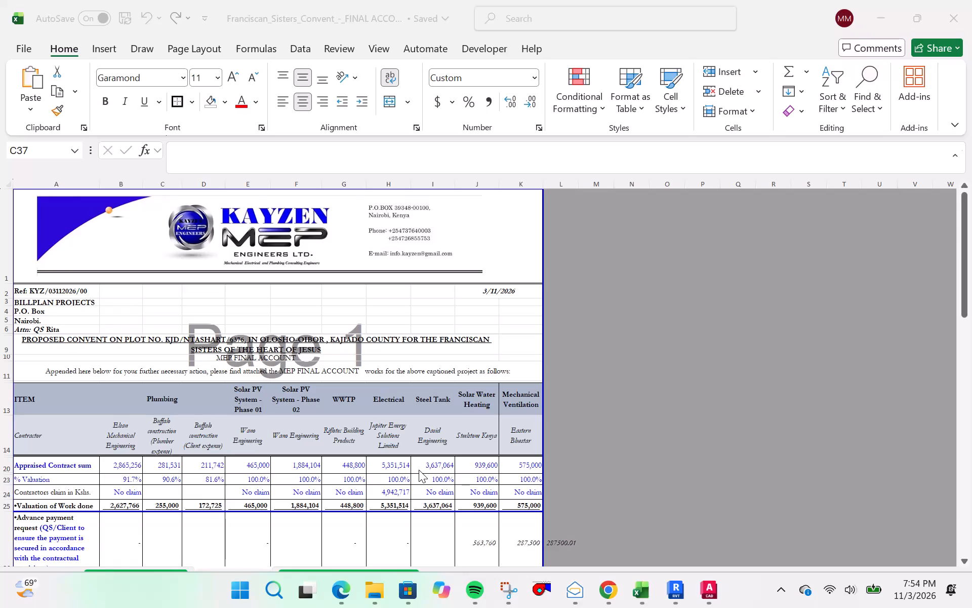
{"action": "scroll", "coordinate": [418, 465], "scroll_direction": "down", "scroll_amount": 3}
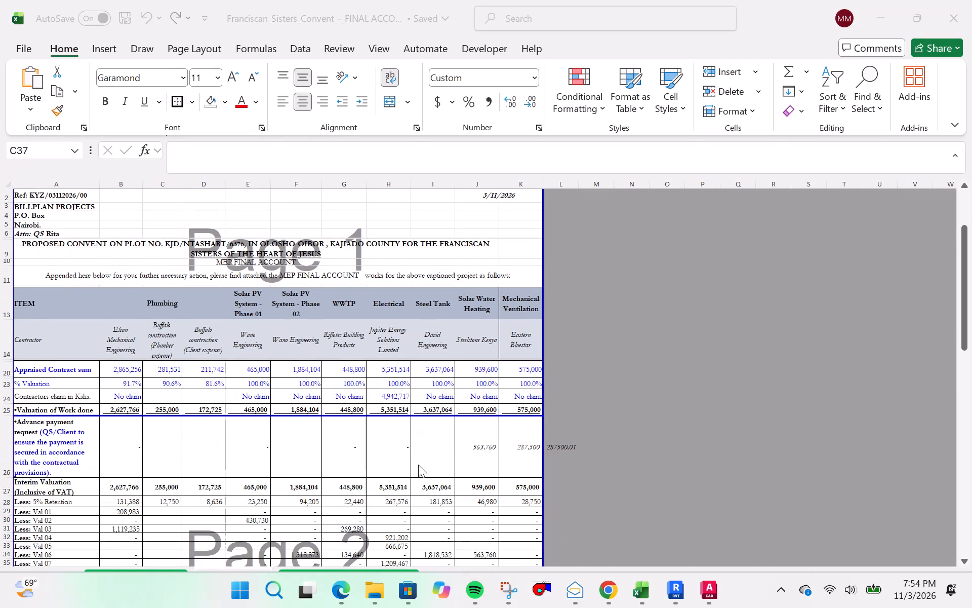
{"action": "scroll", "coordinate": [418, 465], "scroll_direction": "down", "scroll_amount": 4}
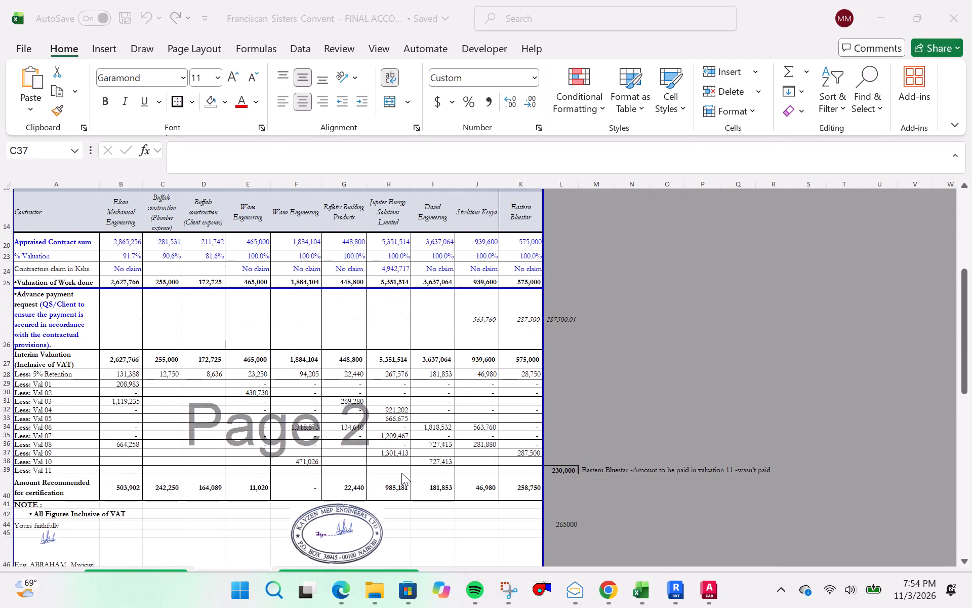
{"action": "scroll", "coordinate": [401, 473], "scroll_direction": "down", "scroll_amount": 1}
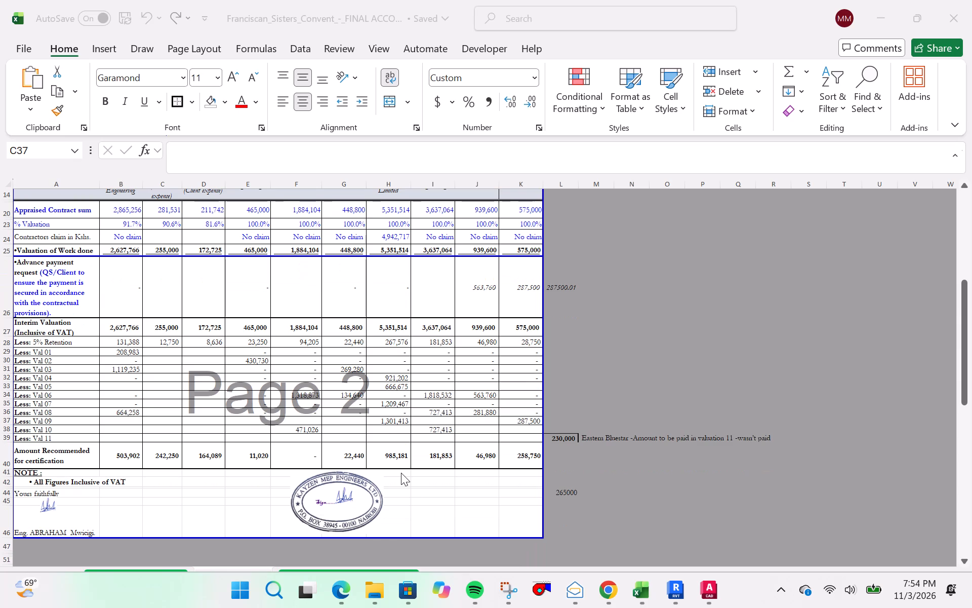
In File Explorer, open the Francissca Sisters project folder under Documents > WORKFOLDER > KAYZEN > 2025.
{"action": "left_click", "coordinate": [375, 589]}
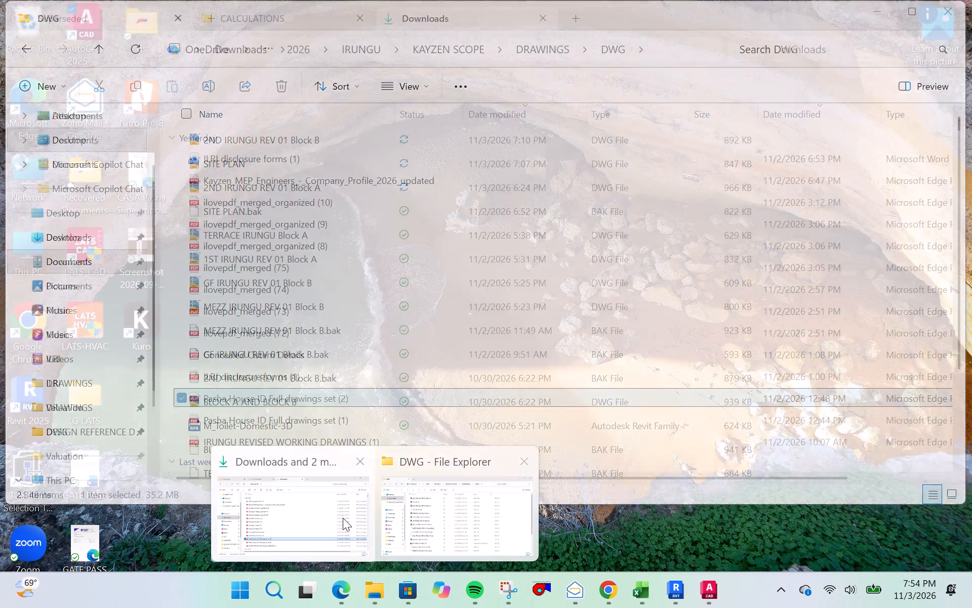
{"action": "left_click", "coordinate": [342, 517]}
{"action": "left_click", "coordinate": [79, 285]}
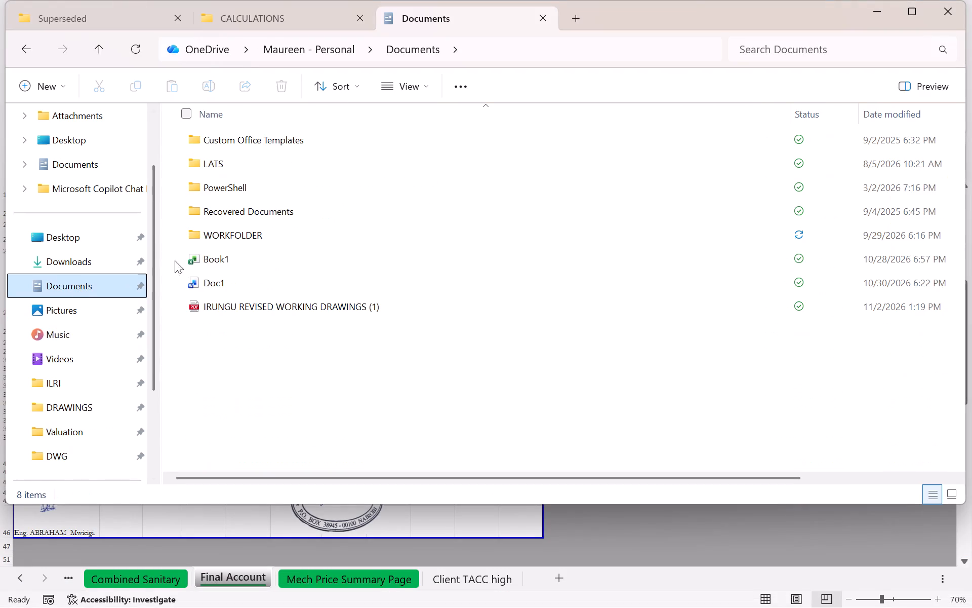
{"action": "double_click", "coordinate": [233, 241]}
{"action": "double_click", "coordinate": [284, 169]}
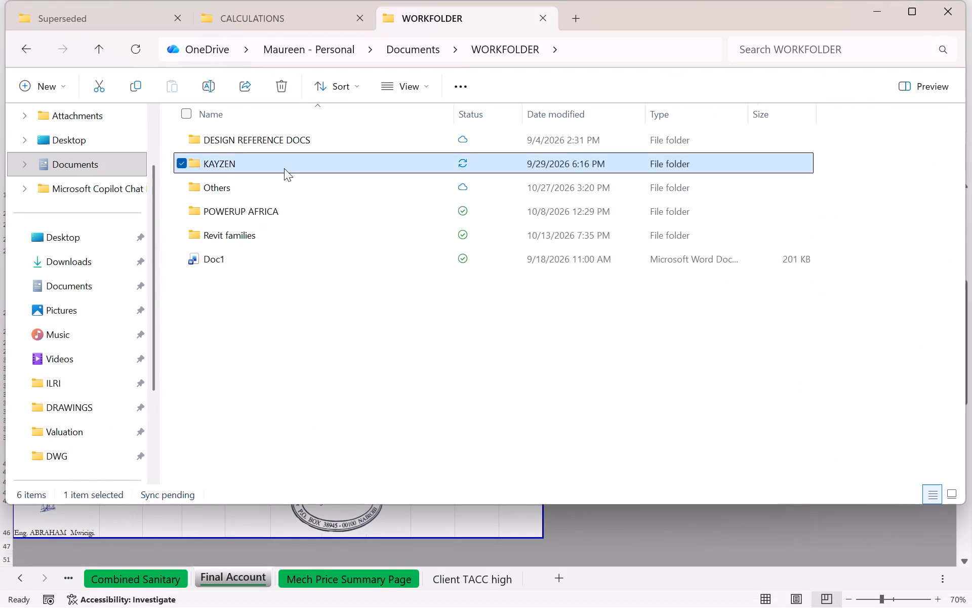
{"action": "double_click", "coordinate": [297, 145]}
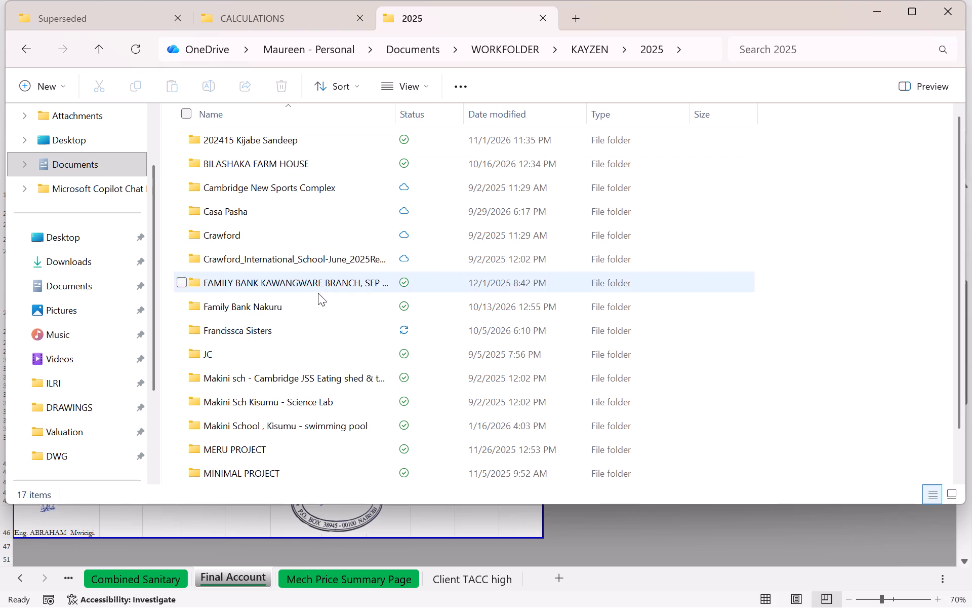
{"action": "double_click", "coordinate": [321, 324]}
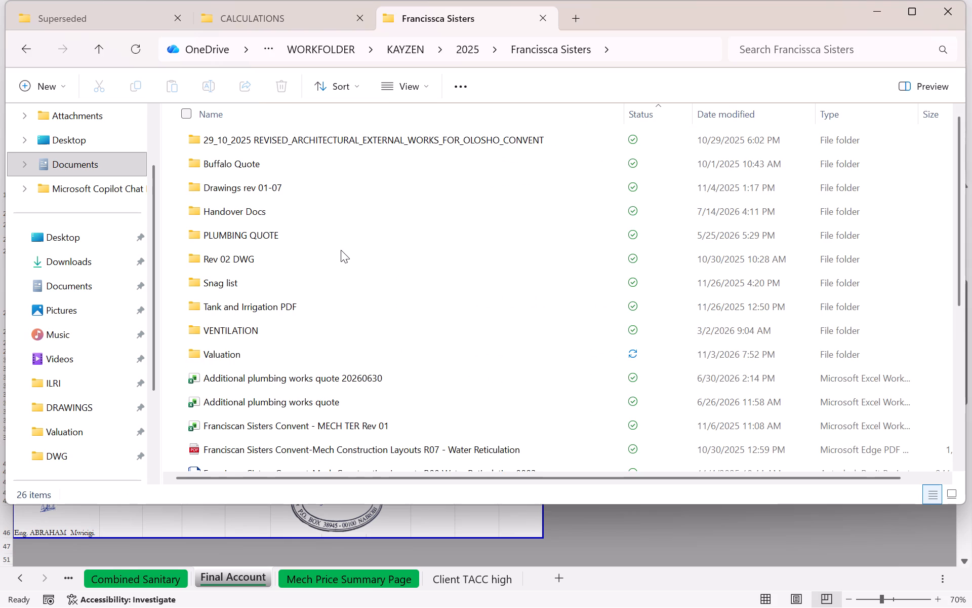
Open the Valuation folder inside the Francissca Sisters project folder.
{"action": "double_click", "coordinate": [345, 349]}
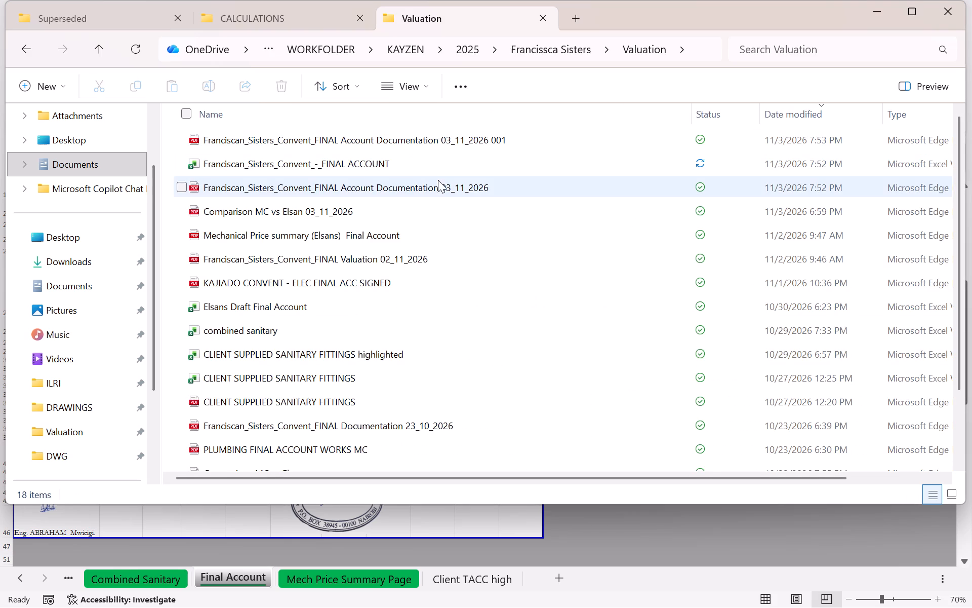
Rename the PDF Franciscan_Sisters_Convent_FINAL Account Documentation 03_11_2026, replacing Sisters_Convent in its name with "(elsan".
{"action": "left_click", "coordinate": [438, 187]}
{"action": "right_click", "coordinate": [438, 187]}
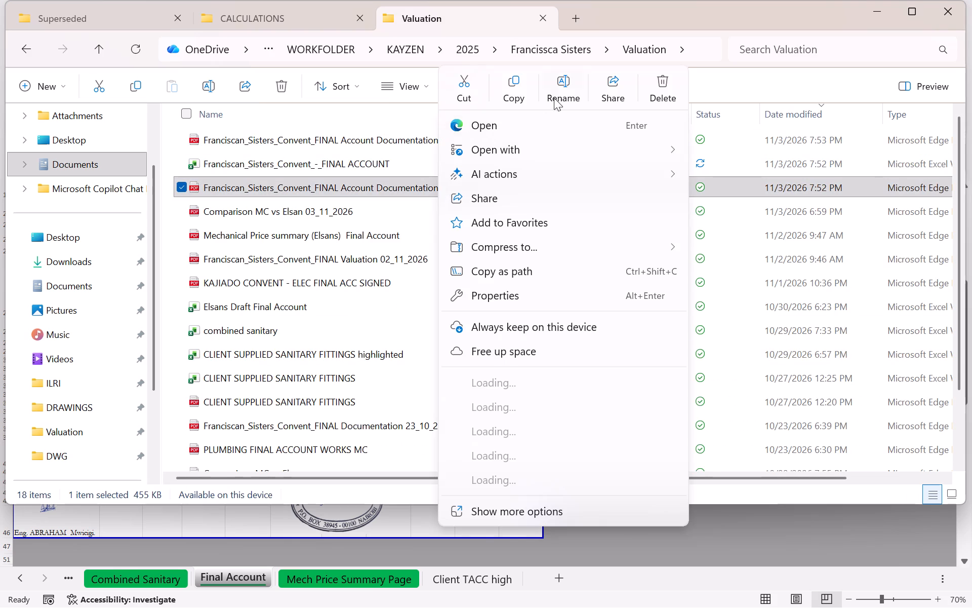
{"action": "left_click", "coordinate": [563, 92]}
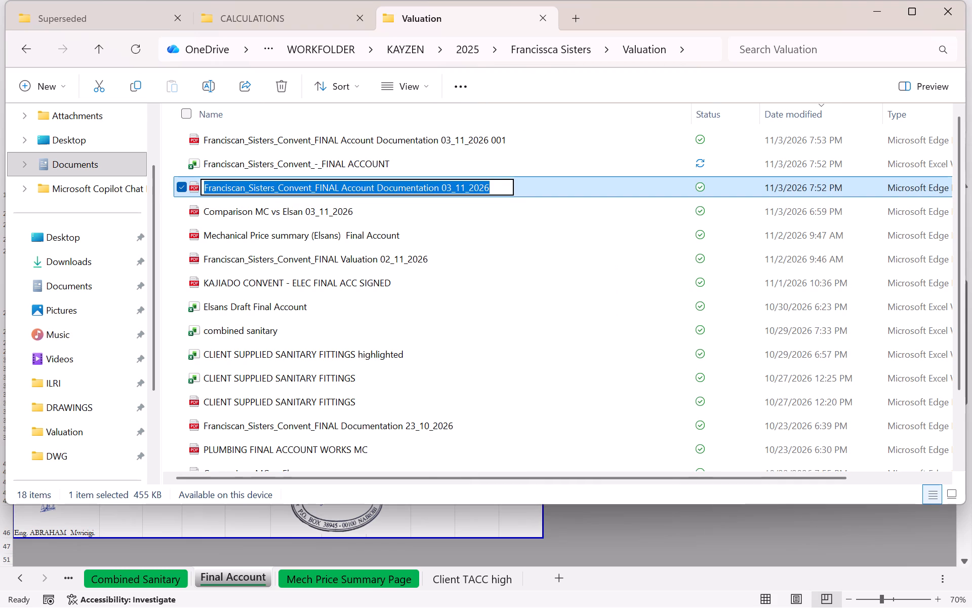
{"action": "left_click", "coordinate": [311, 185]}
{"action": "key", "text": "BackSpace"}
{"action": "key", "text": "BackSpace"}
{"action": "key", "text": "BackSpace"}
{"action": "key", "text": "BackSpace"}
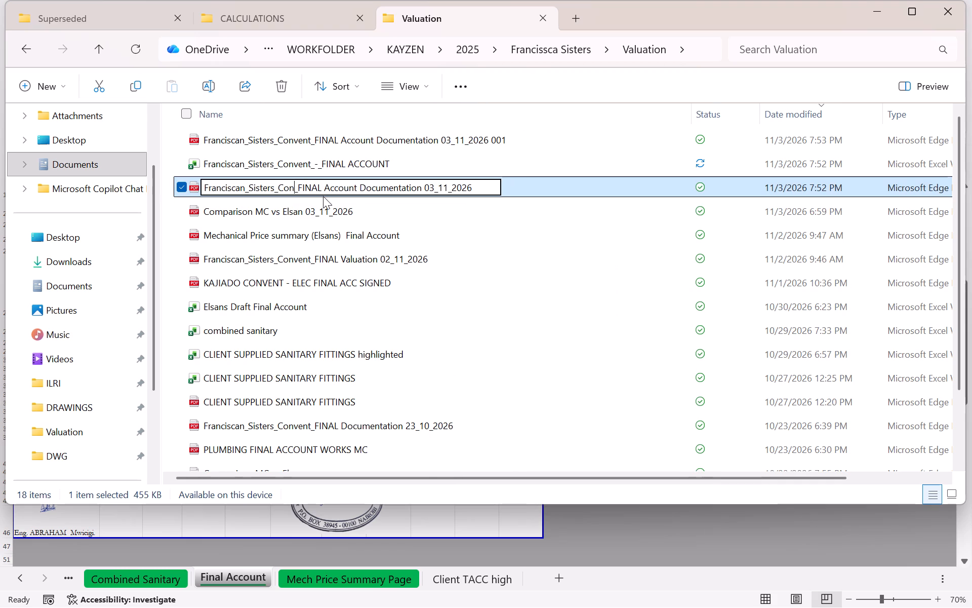
{"action": "key", "text": "BackSpace"}
{"action": "key", "text": "BackSpace"}
{"action": "key", "text": "BackSpace"}
{"action": "key", "text": "BackSpace"}
{"action": "key", "text": "BackSpace"}
{"action": "key", "text": "BackSpace"}
{"action": "key", "text": "BackSpace"}
{"action": "key", "text": "BackSpace"}
{"action": "key", "text": "BackSpace"}
{"action": "key", "text": "BackSpace"}
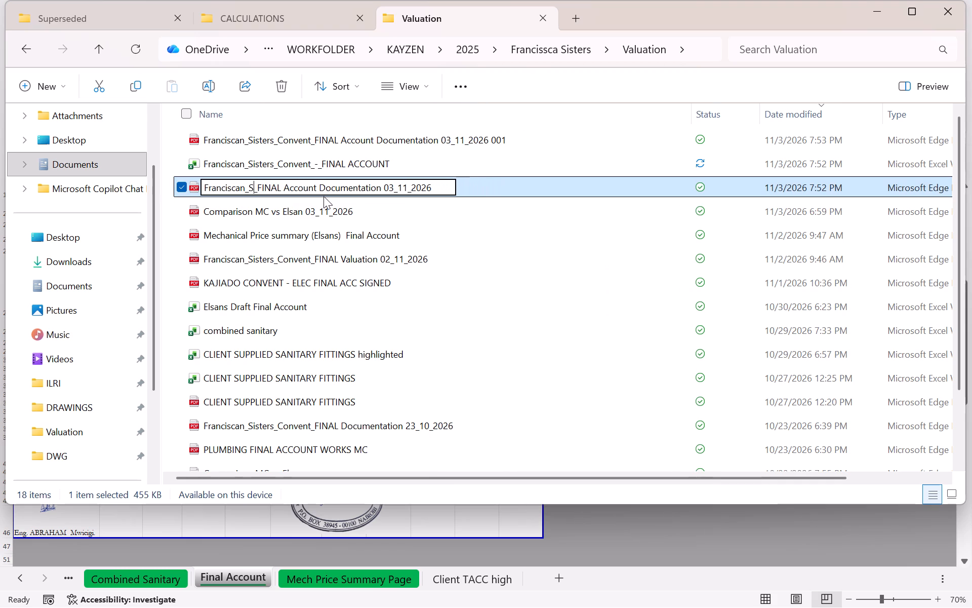
{"action": "key", "text": "BackSpace"}
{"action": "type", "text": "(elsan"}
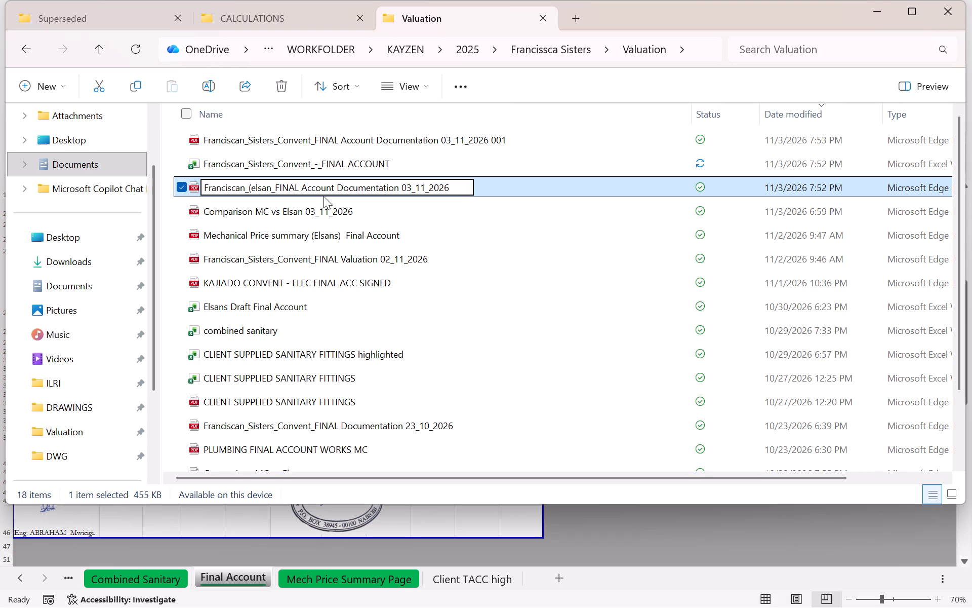
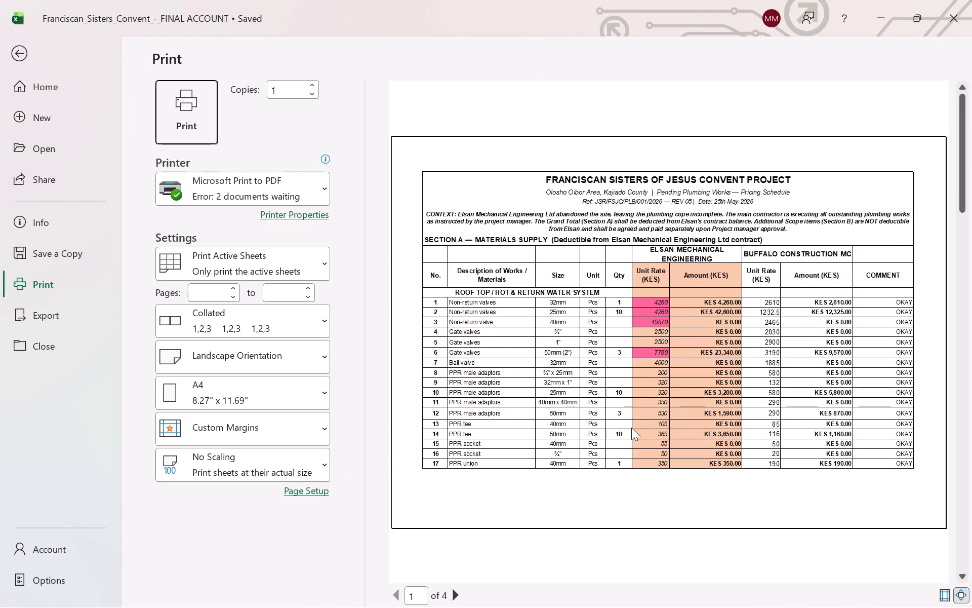
Review the MC & ELSAN final sheet's four pages in the print preview and in the sheet, checking the page outlines.
{"action": "scroll", "coordinate": [631, 428], "scroll_direction": "down", "scroll_amount": 2}
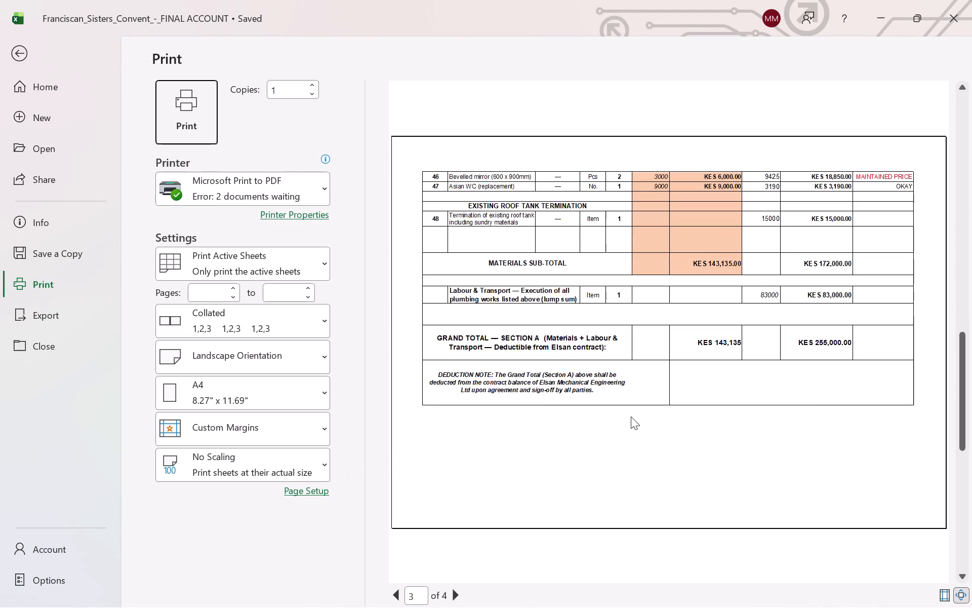
{"action": "scroll", "coordinate": [627, 409], "scroll_direction": "down", "scroll_amount": 1}
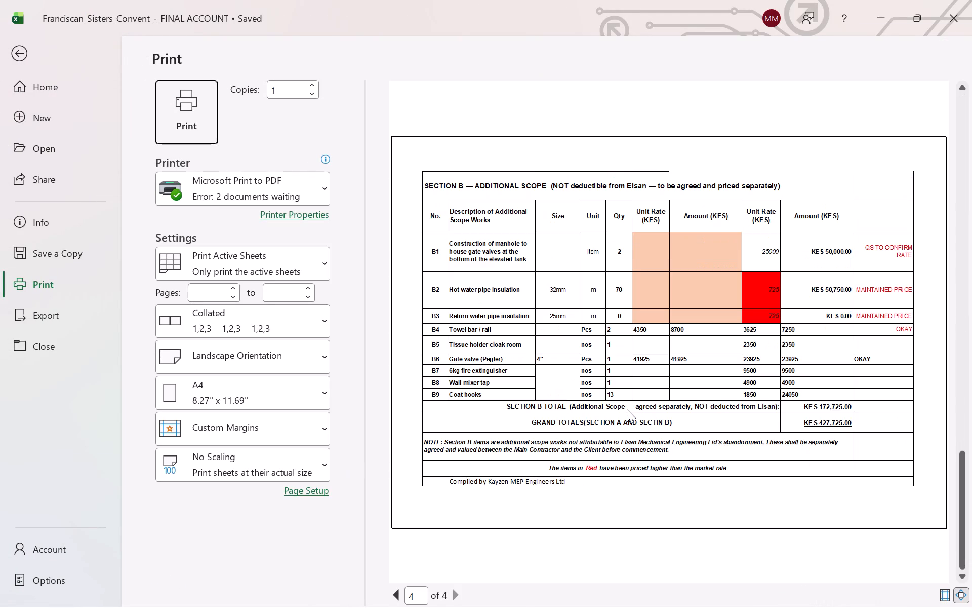
{"action": "left_click", "coordinate": [14, 59]}
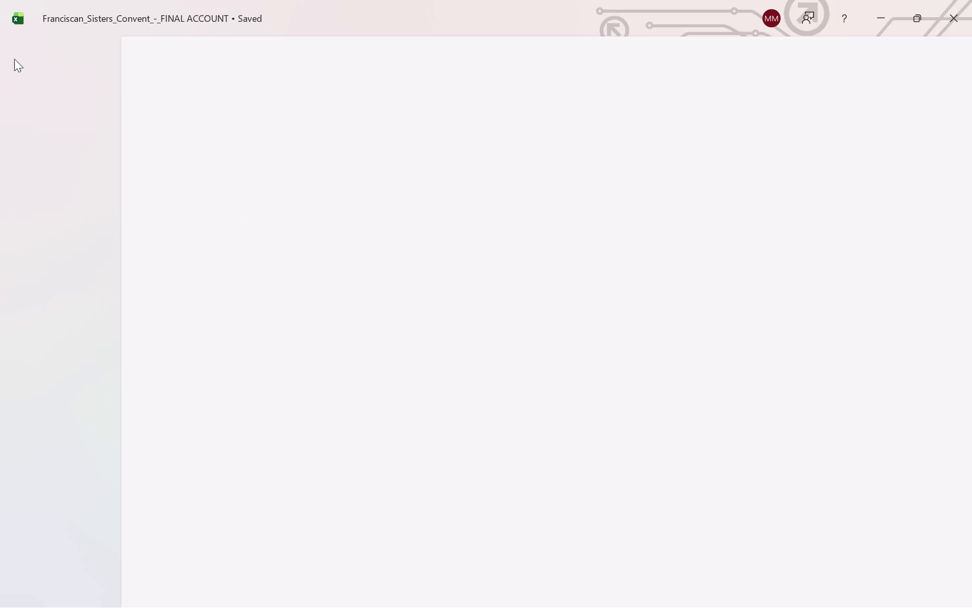
{"action": "scroll", "coordinate": [230, 332], "scroll_direction": "down", "scroll_amount": 9}
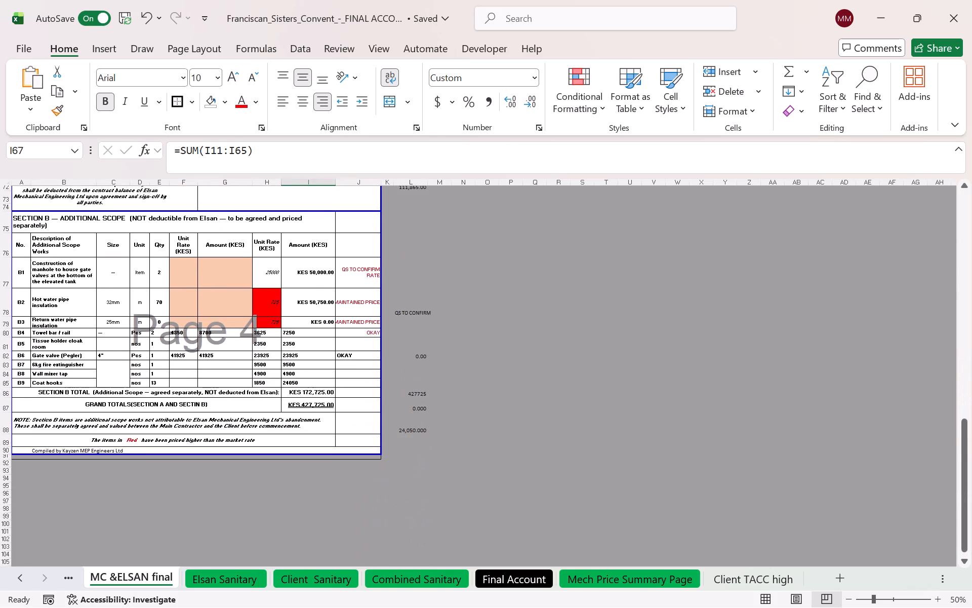
{"action": "scroll", "coordinate": [233, 332], "scroll_direction": "up", "scroll_amount": 4}
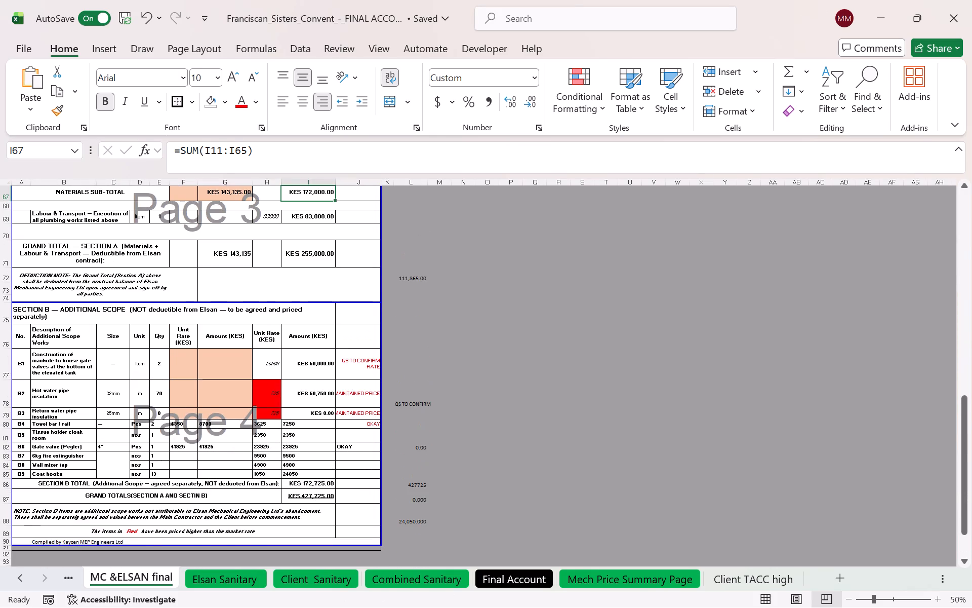
{"action": "scroll", "coordinate": [233, 332], "scroll_direction": "up", "scroll_amount": 4}
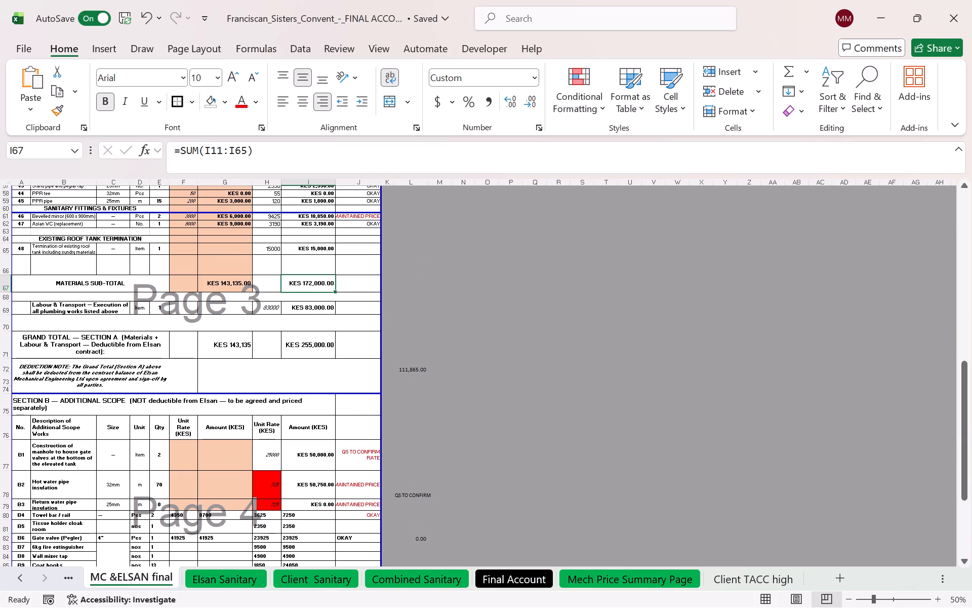
{"action": "scroll", "coordinate": [77, 331], "scroll_direction": "up", "scroll_amount": 13}
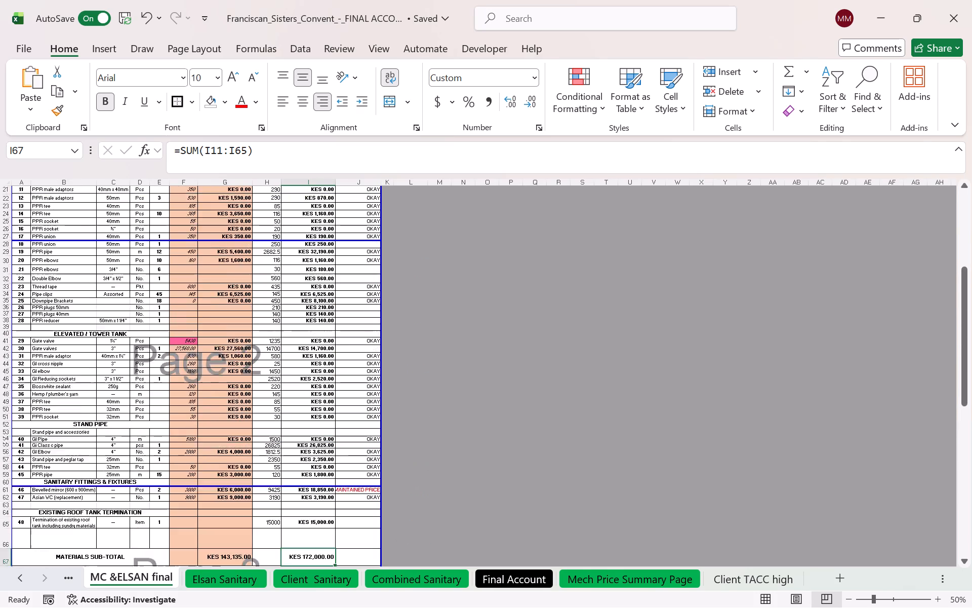
{"action": "scroll", "coordinate": [78, 331], "scroll_direction": "up", "scroll_amount": 16}
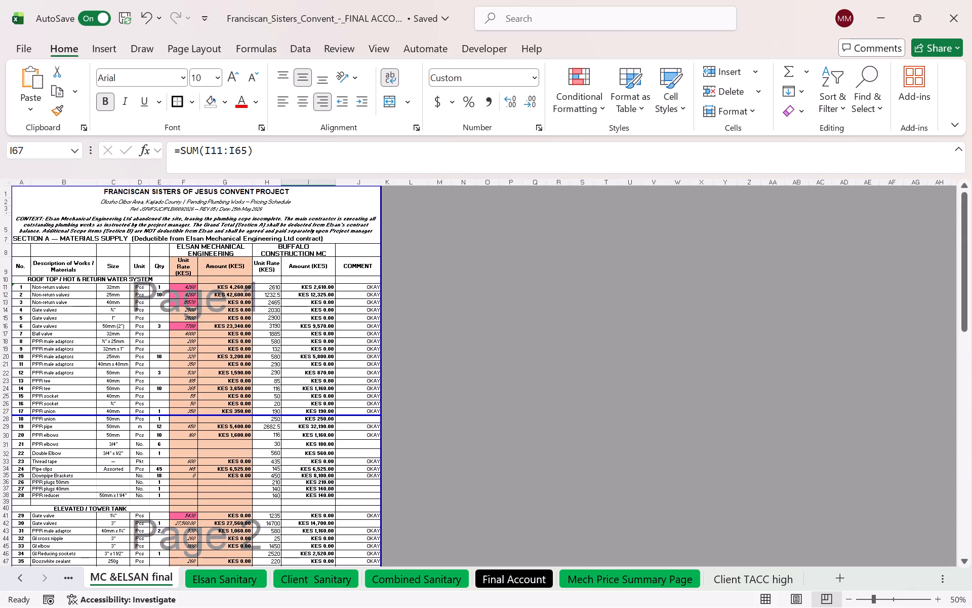
Apply a thick outside border around the page 3 block, A61:J74, from the bevelled mirror row to the deduction note.
{"action": "scroll", "coordinate": [194, 335], "scroll_direction": "down", "scroll_amount": 12}
{"action": "scroll", "coordinate": [159, 380], "scroll_direction": "down", "scroll_amount": 2}
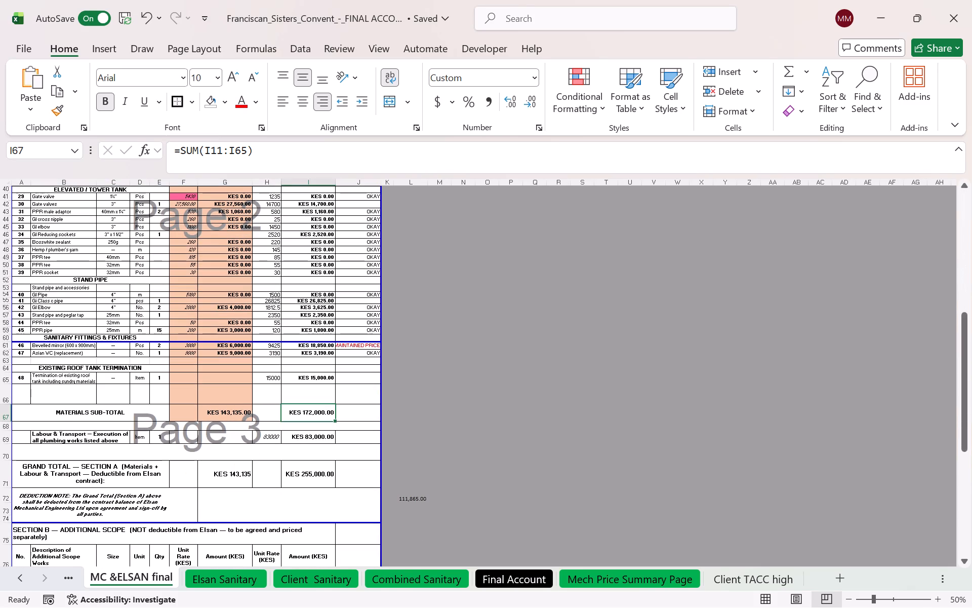
{"action": "left_click_drag", "start_coordinate": [22, 347], "coordinate": [206, 491]}
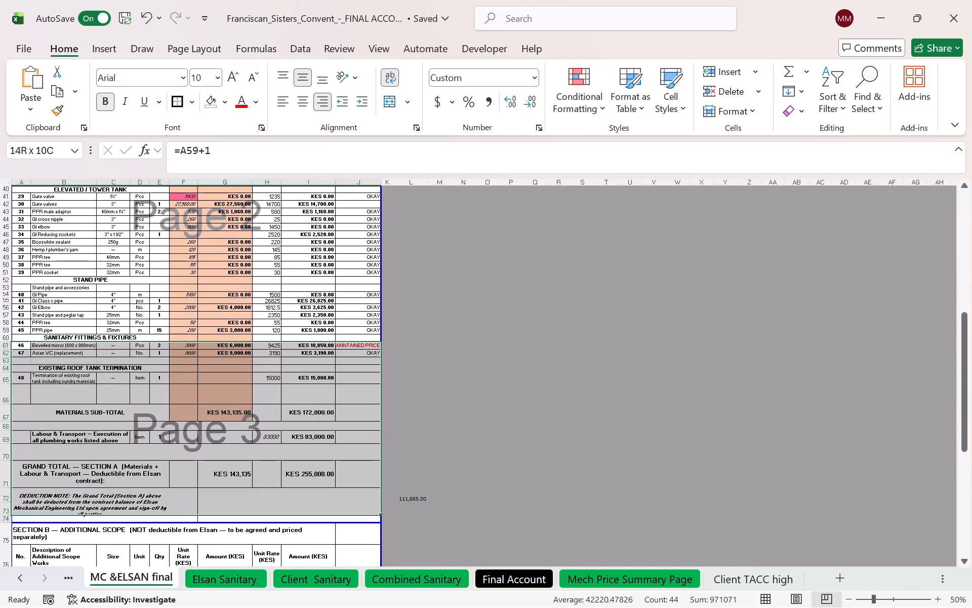
{"action": "left_click_drag", "start_coordinate": [206, 491], "coordinate": [231, 510]}
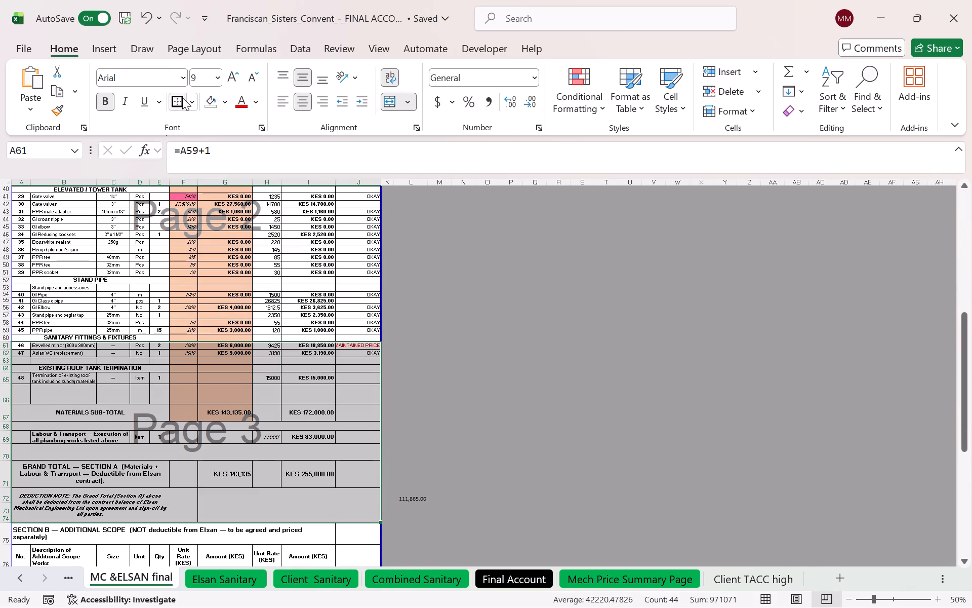
{"action": "left_click", "coordinate": [182, 96]}
Apply a thick outside border around the Section B additional scope block on page 4, A75:J90.
{"action": "scroll", "coordinate": [232, 293], "scroll_direction": "down", "scroll_amount": 7}
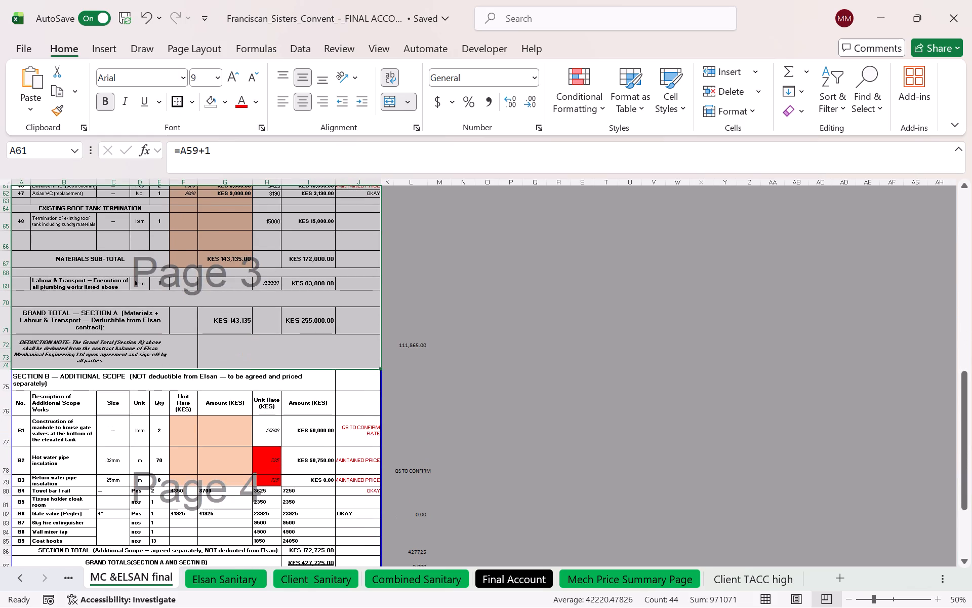
{"action": "left_click", "coordinate": [305, 443]}
{"action": "left_click_drag", "start_coordinate": [24, 384], "coordinate": [168, 572]}
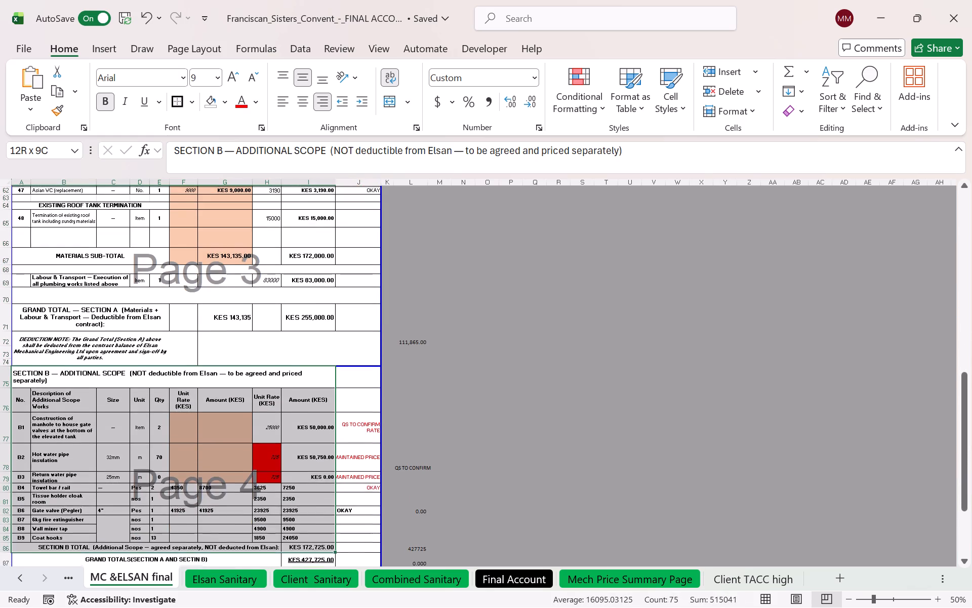
{"action": "left_click_drag", "start_coordinate": [168, 572], "coordinate": [364, 538]}
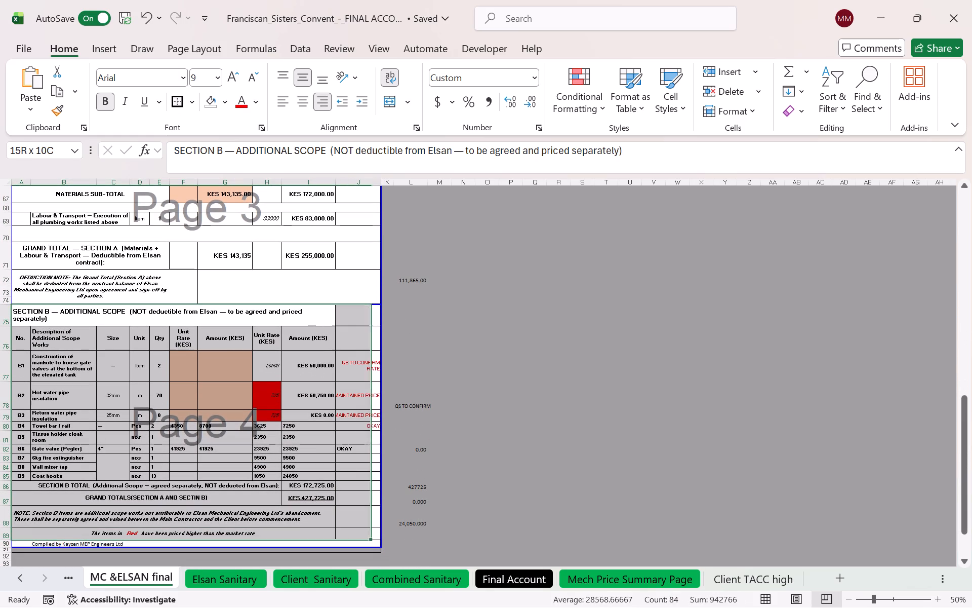
{"action": "left_click_drag", "start_coordinate": [364, 538], "coordinate": [368, 546]}
{"action": "left_click", "coordinate": [180, 101]}
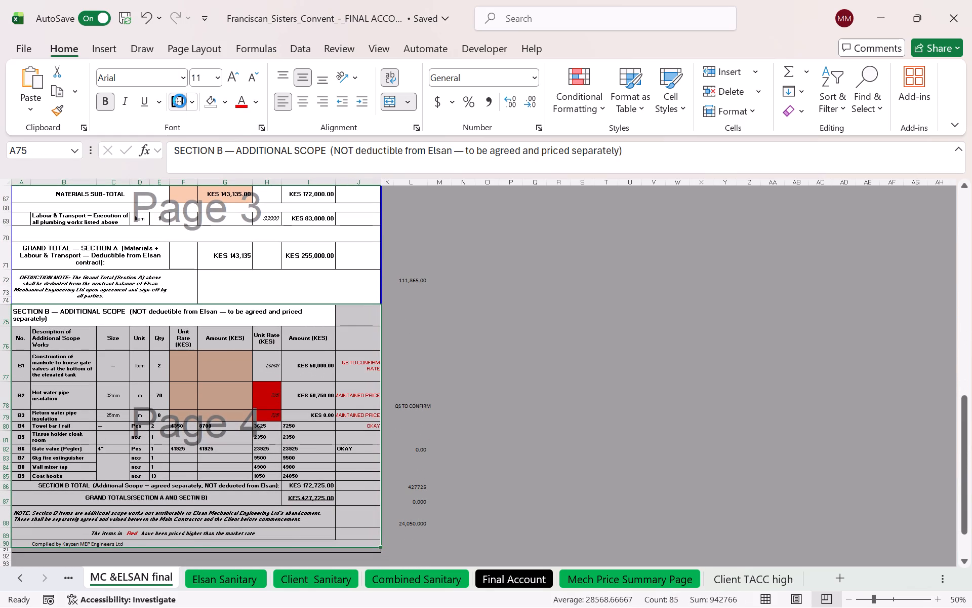
Apply a thick outside border around the page 2 block, A28:J60, from item 18 to the sanitary fittings heading.
{"action": "scroll", "coordinate": [328, 413], "scroll_direction": "up", "scroll_amount": 13}
{"action": "left_click_drag", "start_coordinate": [359, 410], "coordinate": [1, 167]}
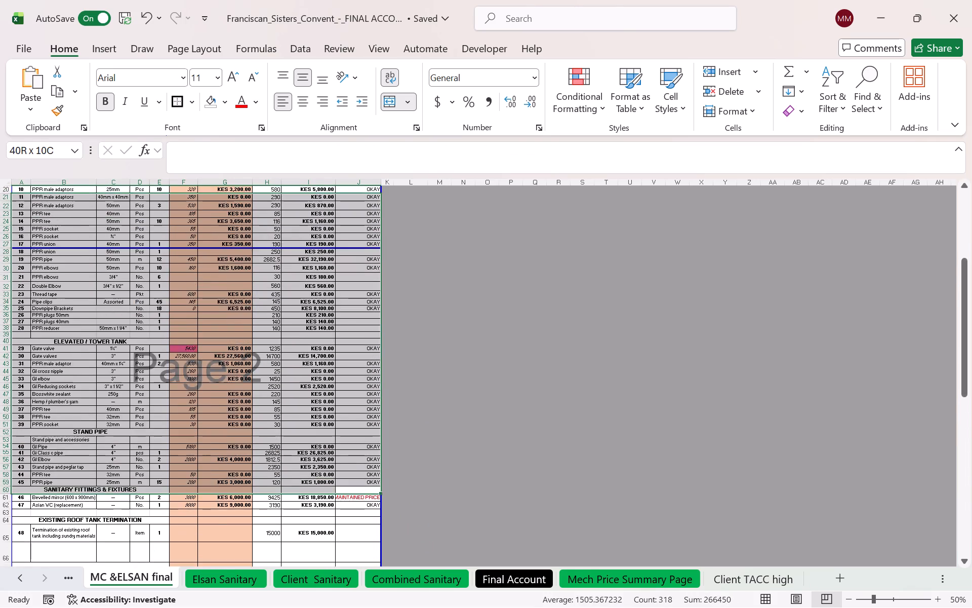
{"action": "left_click_drag", "start_coordinate": [1, 167], "coordinate": [10, 275]}
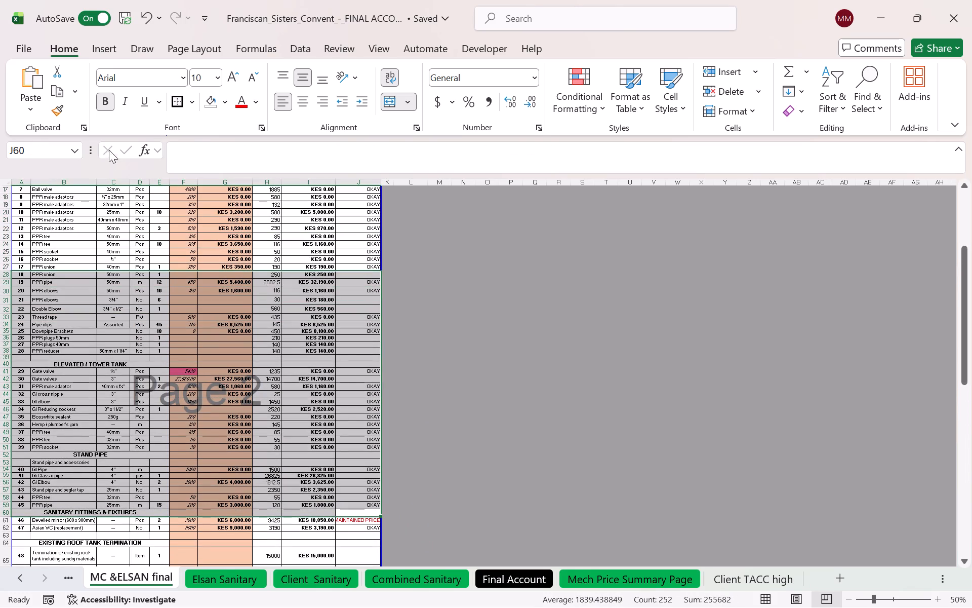
{"action": "left_click", "coordinate": [171, 97]}
Apply a thick outside border around the page 1 block, A1:J27, and check the outlined pages in the print preview.
{"action": "scroll", "coordinate": [211, 262], "scroll_direction": "up", "scroll_amount": 5}
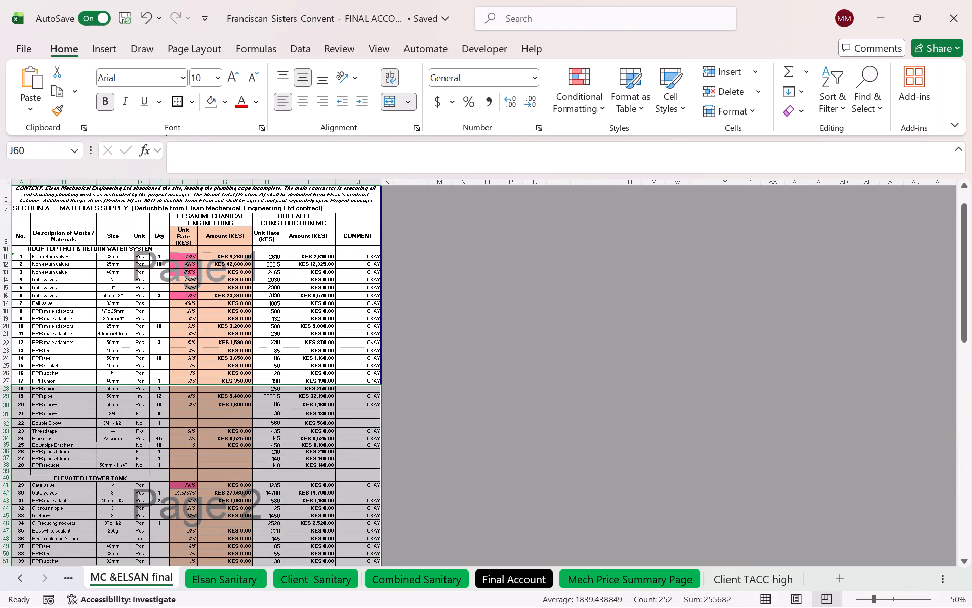
{"action": "left_click", "coordinate": [348, 377]}
{"action": "left_click_drag", "start_coordinate": [356, 379], "coordinate": [21, 171]}
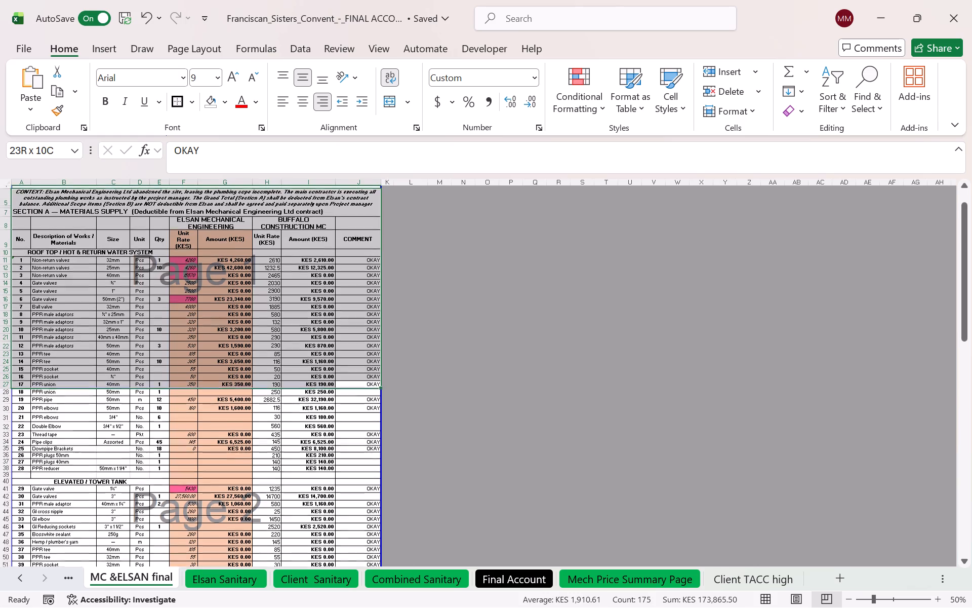
{"action": "left_click_drag", "start_coordinate": [21, 171], "coordinate": [13, 144]}
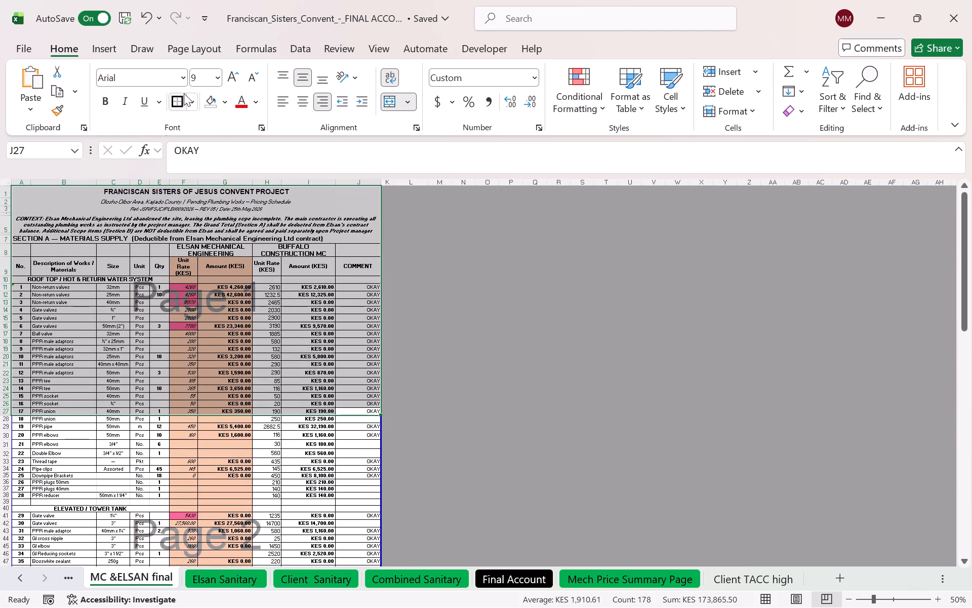
{"action": "left_click", "coordinate": [177, 97]}
{"action": "left_click", "coordinate": [285, 433]}
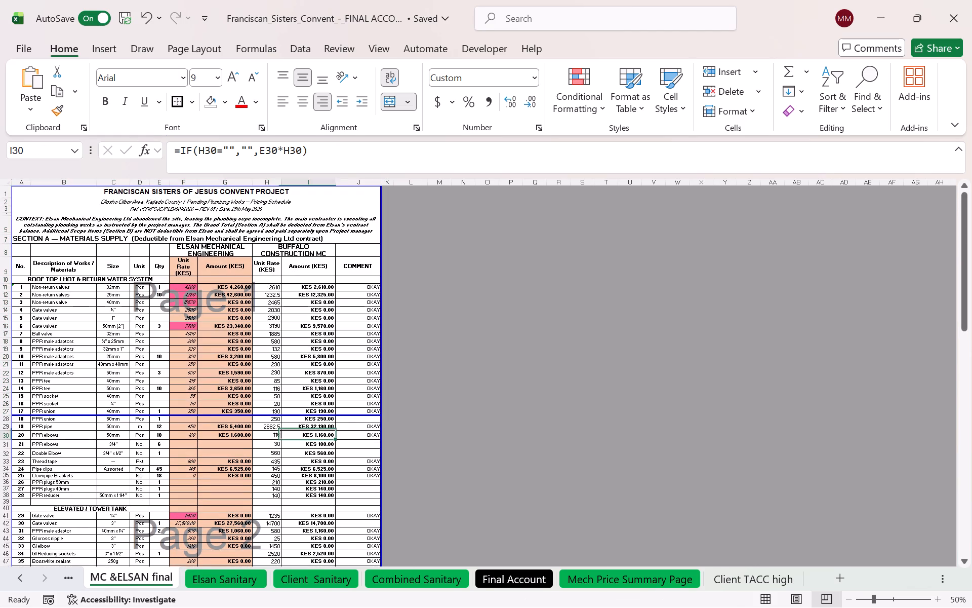
{"action": "key", "text": "ctrl+p"}
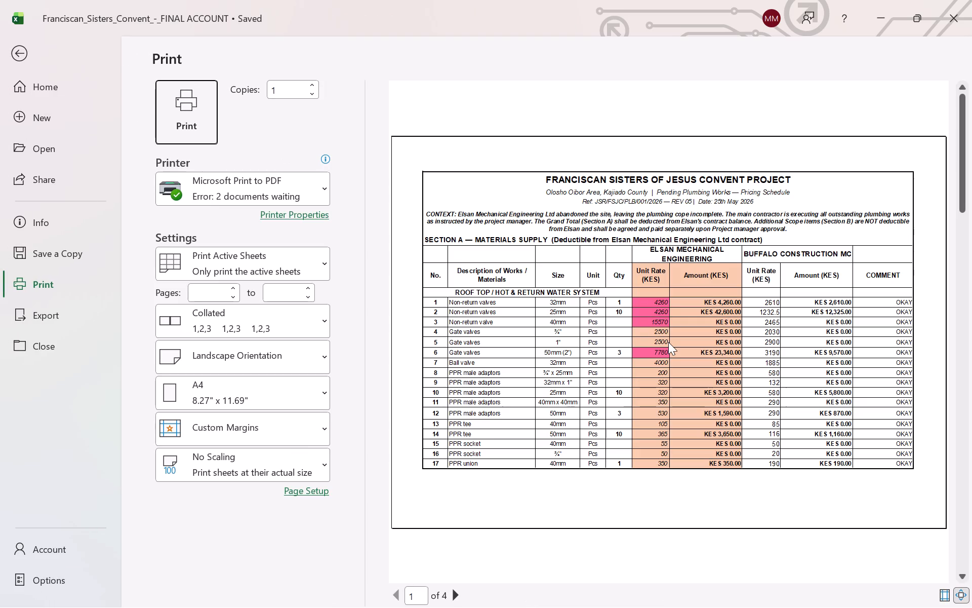
{"action": "scroll", "coordinate": [668, 342], "scroll_direction": "down", "scroll_amount": 1}
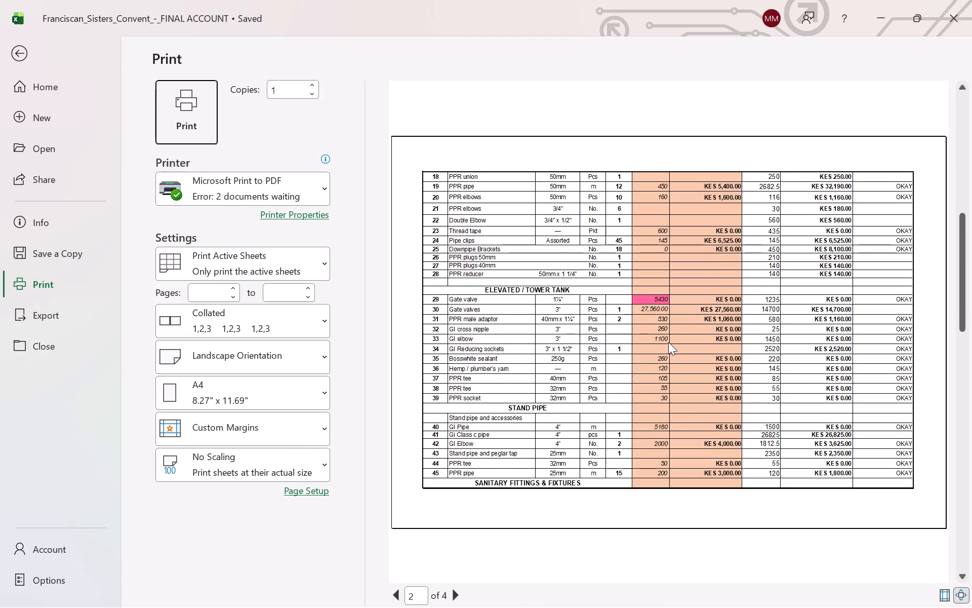
{"action": "scroll", "coordinate": [668, 342], "scroll_direction": "down", "scroll_amount": 1}
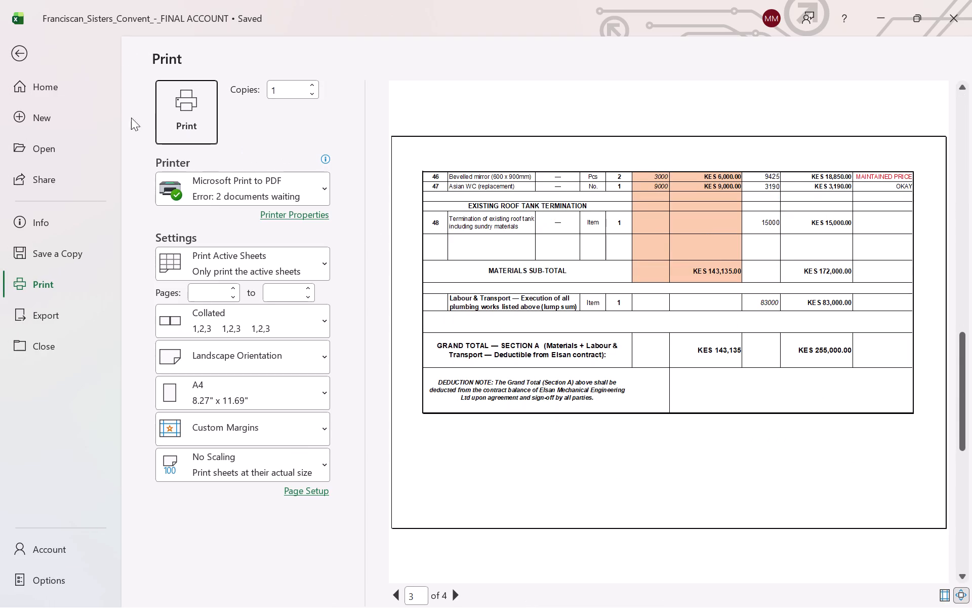
{"action": "left_click", "coordinate": [18, 48]}
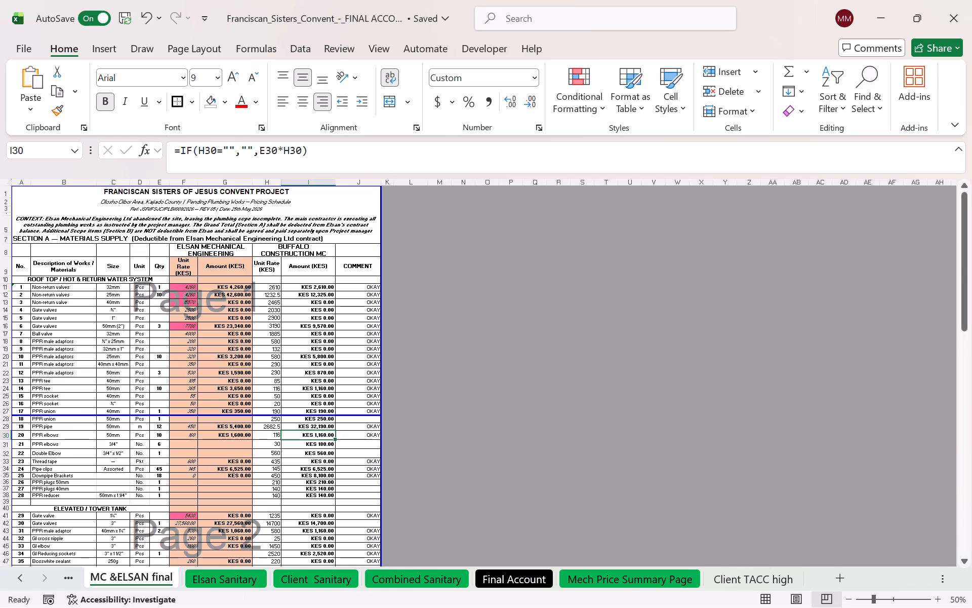
Remove the pink highlights from Elsan's unit rates in F11:F17 by copying the peach cell format from F19:F23.
{"action": "left_click", "coordinate": [207, 289]}
{"action": "left_click_drag", "start_coordinate": [187, 353], "coordinate": [184, 383]}
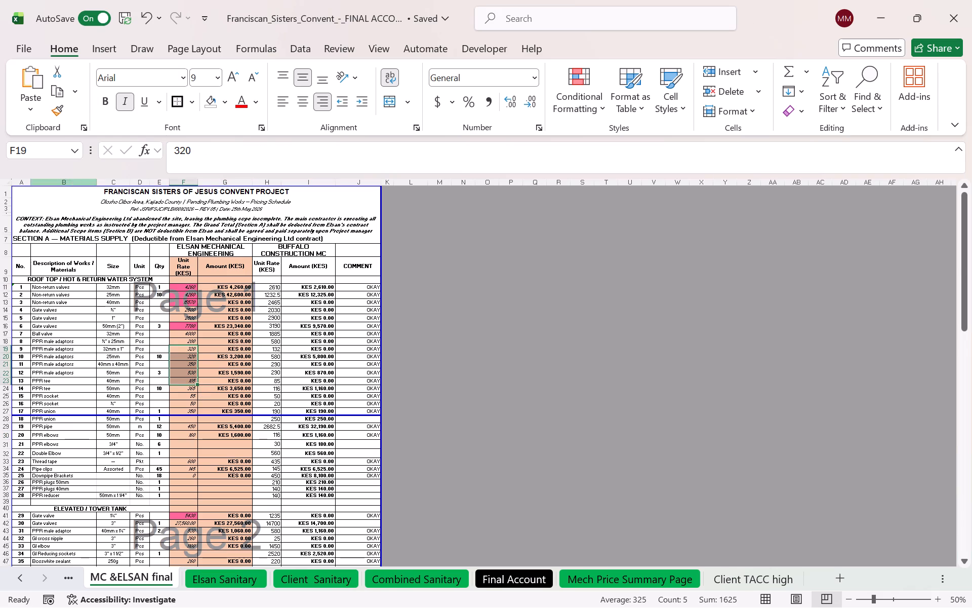
{"action": "left_click", "coordinate": [55, 109]}
{"action": "left_click_drag", "start_coordinate": [178, 334], "coordinate": [178, 286]}
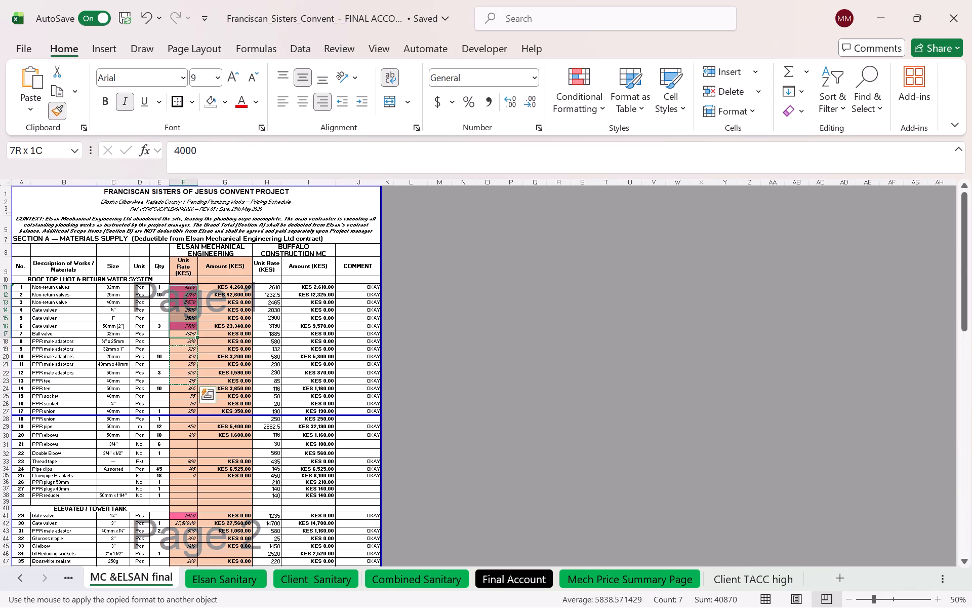
{"action": "left_click_drag", "start_coordinate": [178, 286], "coordinate": [178, 283]}
Copy the peach format of cell F38 onto F40:F44 to remove the pink highlight from the Elevated/Tower Tank gate valve rate.
{"action": "scroll", "coordinate": [189, 325], "scroll_direction": "down", "scroll_amount": 3}
{"action": "left_click", "coordinate": [196, 427]}
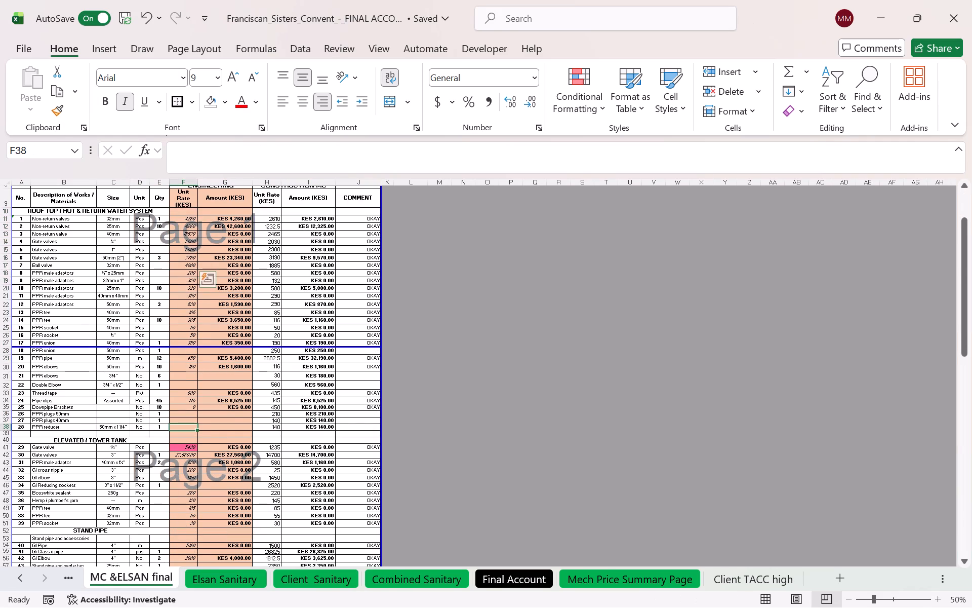
{"action": "left_click", "coordinate": [61, 110]}
{"action": "scroll", "coordinate": [182, 371], "scroll_direction": "down", "scroll_amount": 2}
{"action": "left_click_drag", "start_coordinate": [187, 428], "coordinate": [186, 397]}
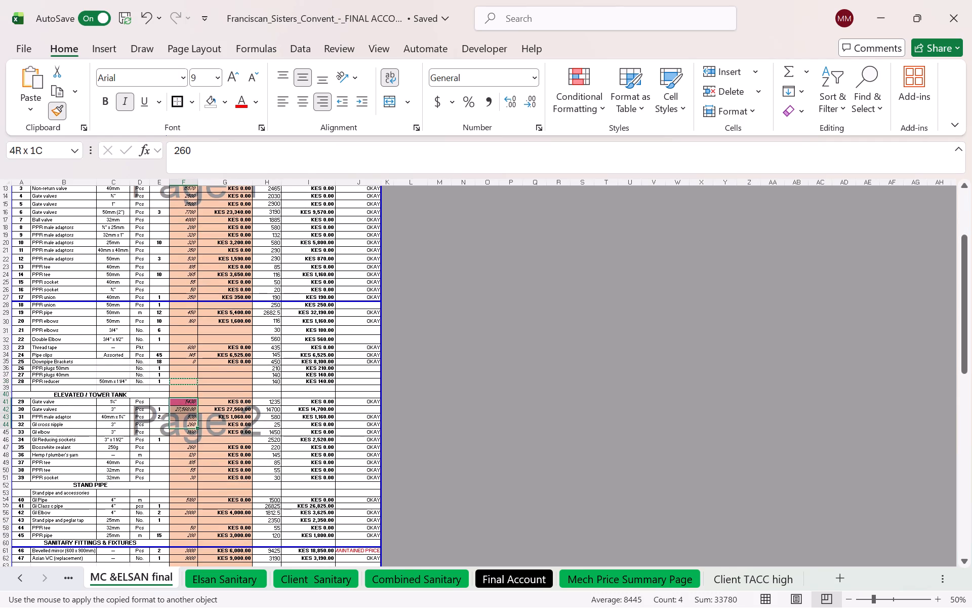
{"action": "left_click_drag", "start_coordinate": [186, 397], "coordinate": [186, 395]}
Print the MC & ELSAN final sheet to PDF in the Valuation folder, replacing the existing Comparison MC vs Elsan 03_11_2026.
{"action": "scroll", "coordinate": [198, 345], "scroll_direction": "down", "scroll_amount": 6}
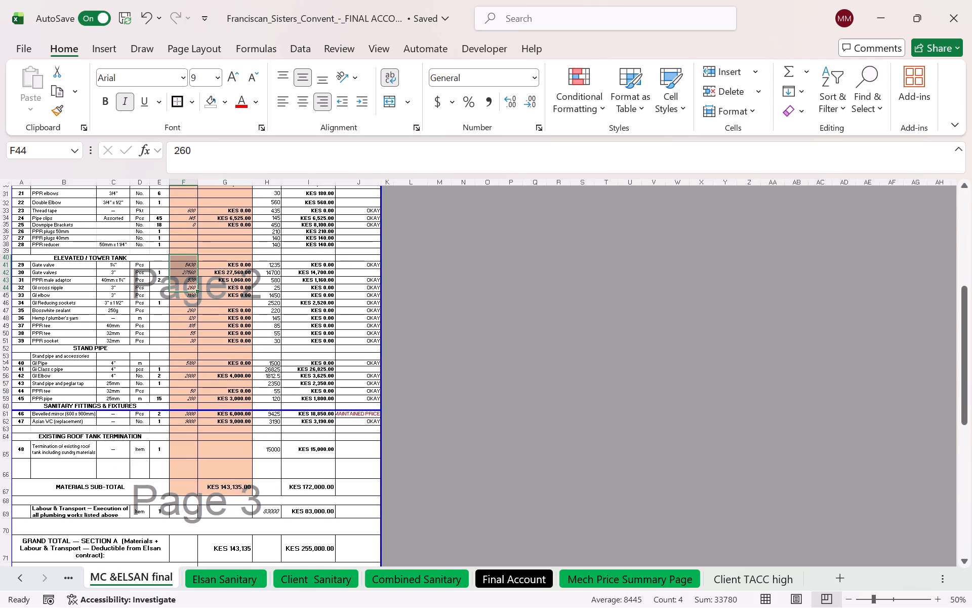
{"action": "left_click", "coordinate": [316, 452]}
{"action": "key", "text": "ctrl+p"}
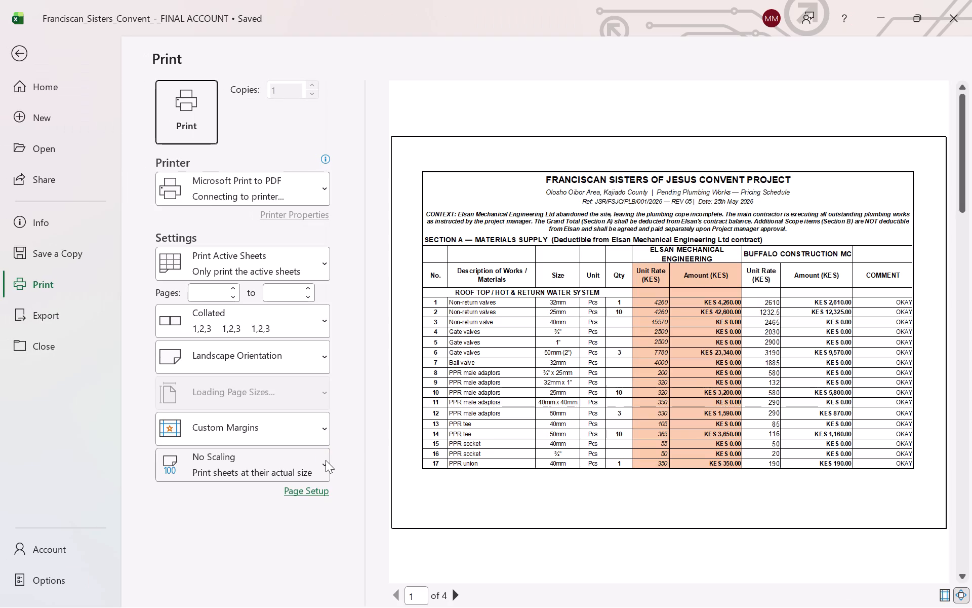
{"action": "left_click", "coordinate": [185, 124]}
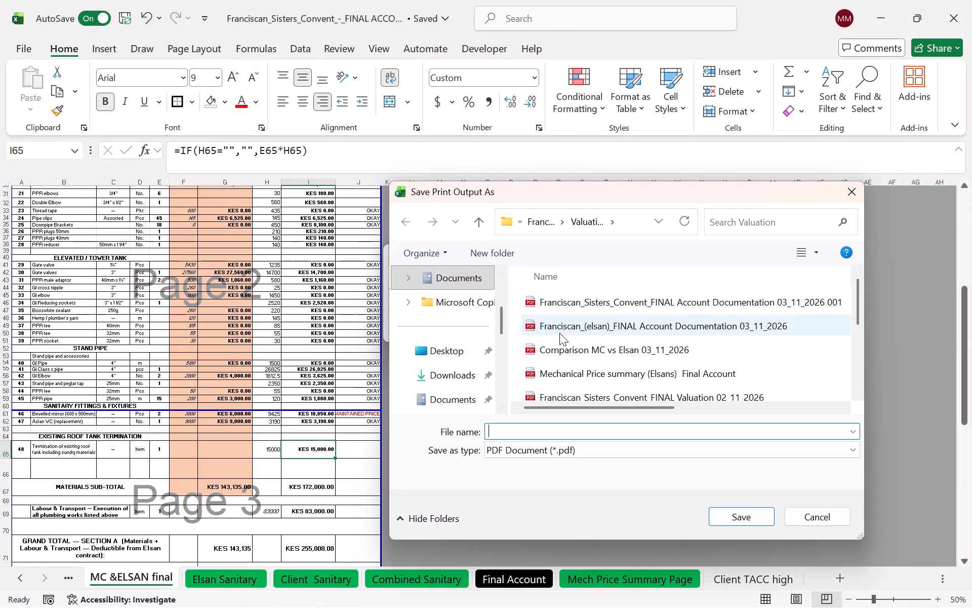
{"action": "left_click", "coordinate": [588, 353]}
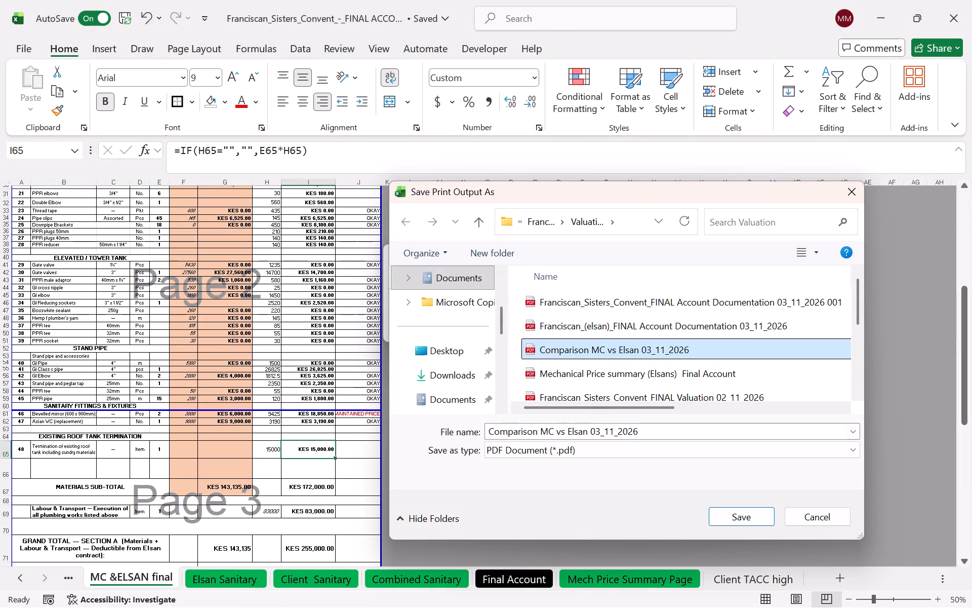
{"action": "left_click", "coordinate": [642, 433]}
{"action": "left_click", "coordinate": [643, 430]}
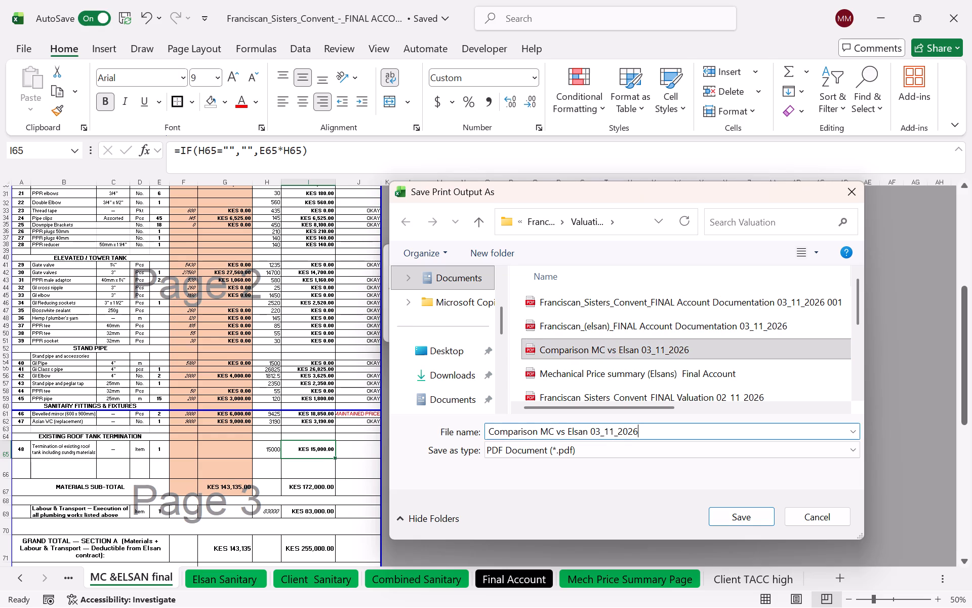
{"action": "left_click", "coordinate": [741, 517]}
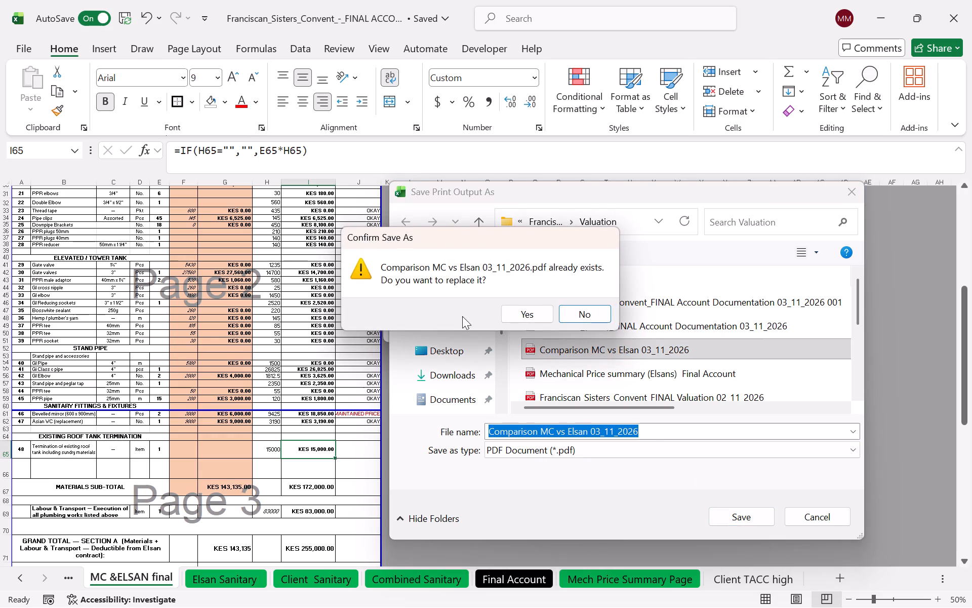
{"action": "left_click", "coordinate": [539, 321]}
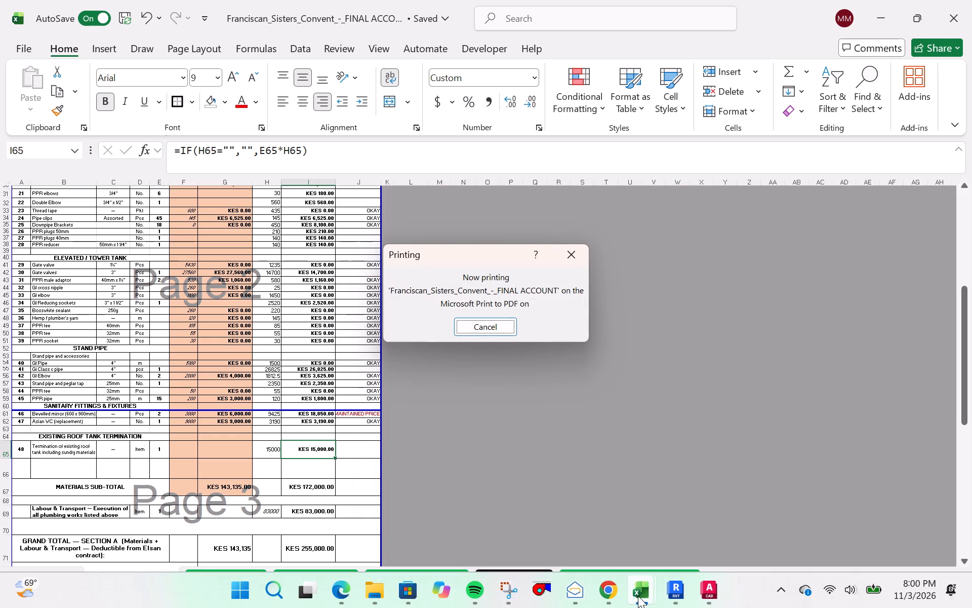